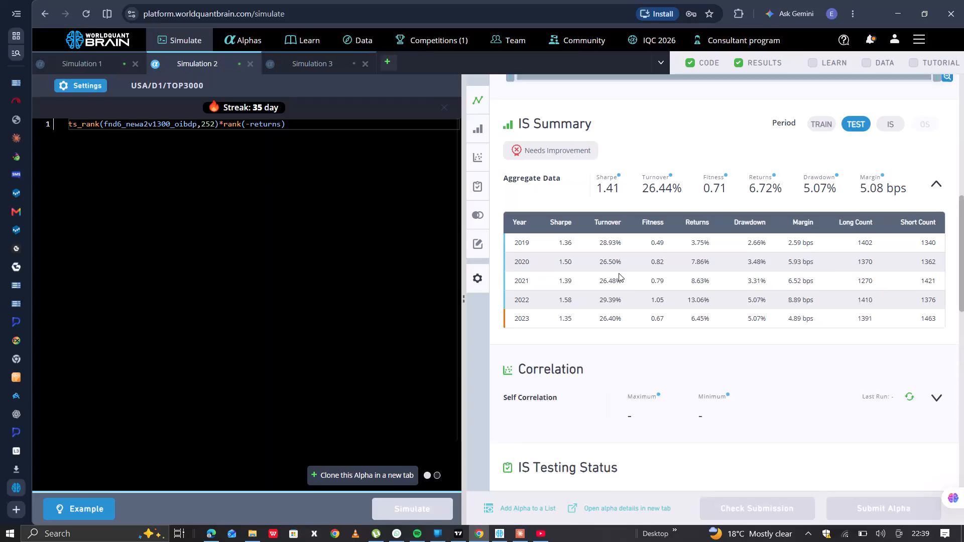
Expand the failed tests under IS Testing Status to examine why the Simulation 2 alpha falls short.
{"action": "scroll", "coordinate": [554, 474], "scroll_direction": "down", "scroll_amount": 1}
{"action": "left_click", "coordinate": [571, 424]}
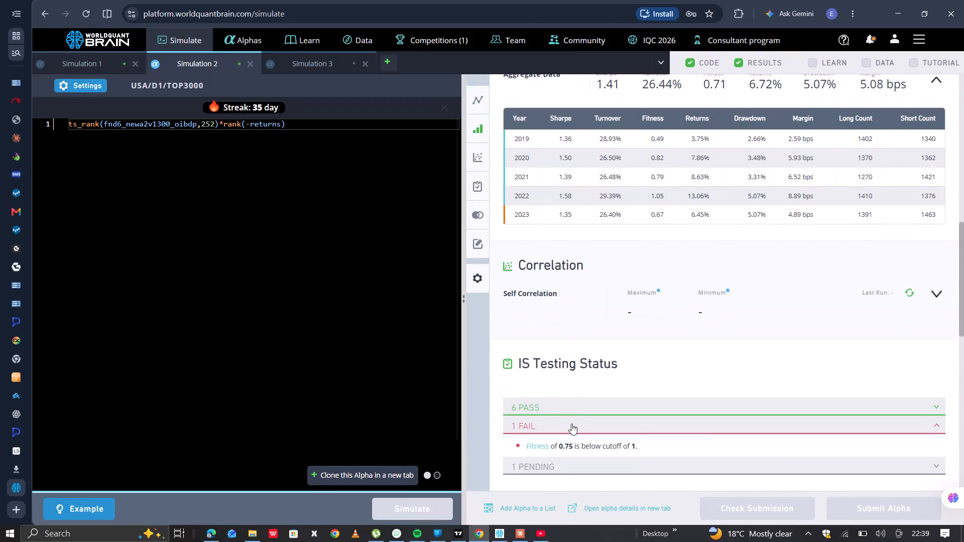
Lower the Windows display brightness to about two thirds of its range.
{"action": "left_click", "coordinate": [940, 536]}
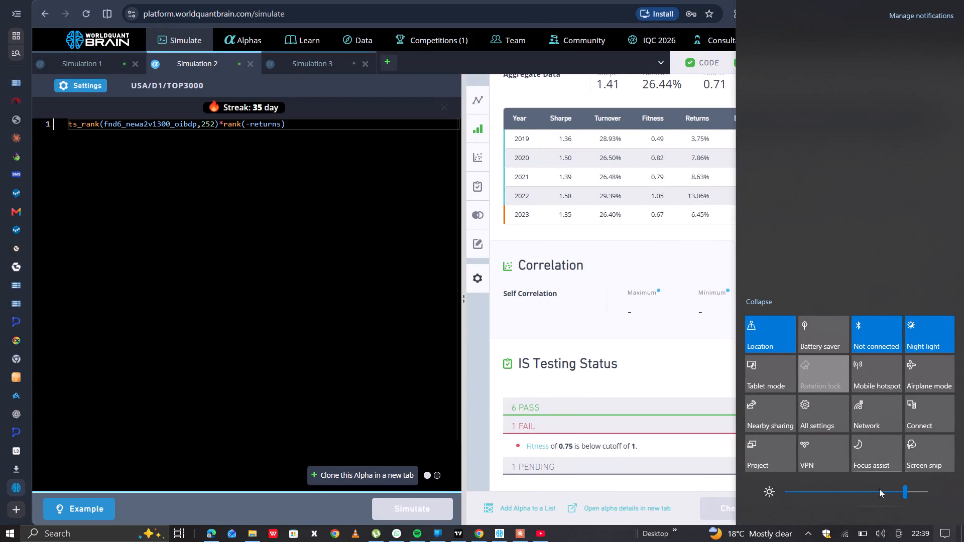
{"action": "left_click", "coordinate": [879, 489]}
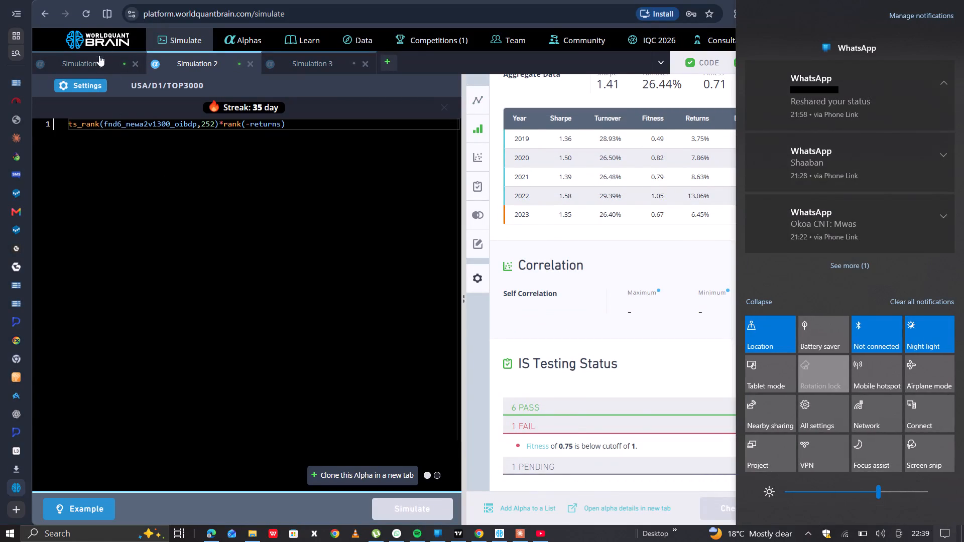
Set the Decay of Simulation 2 to 10 and apply the simulation settings.
{"action": "left_click", "coordinate": [86, 89]}
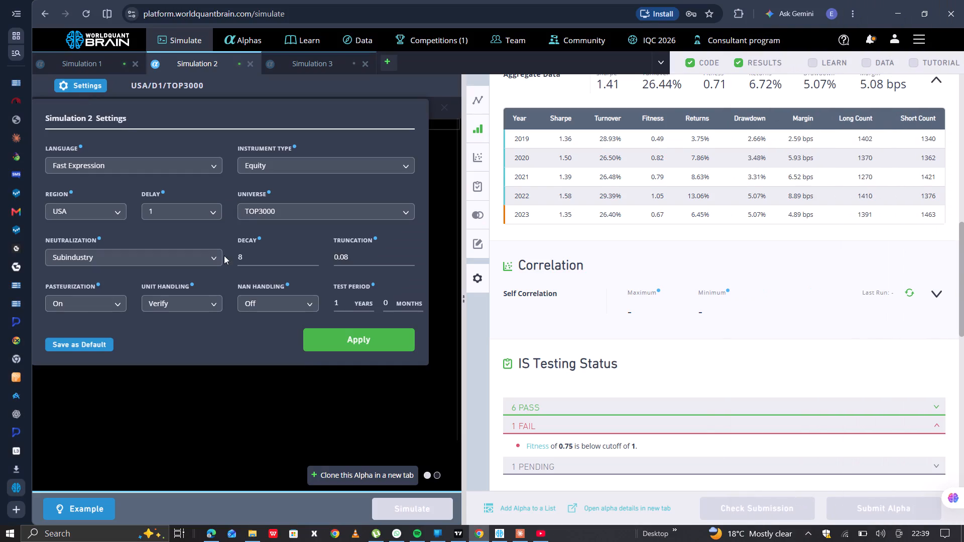
{"action": "double_click", "coordinate": [313, 255]}
{"action": "left_click", "coordinate": [336, 337]}
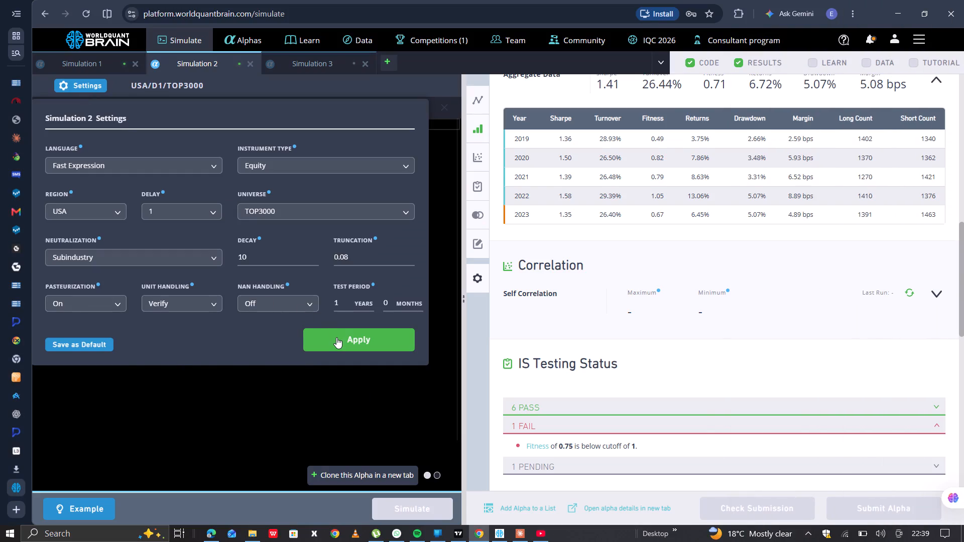
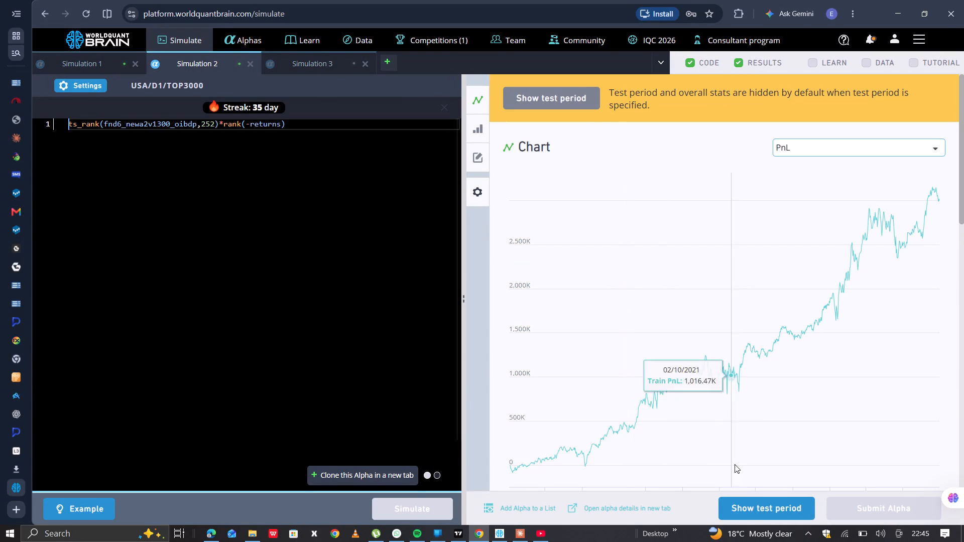
Reveal the test period for the Simulation 2 alpha and examine its yearly IS Summary figures.
{"action": "left_click", "coordinate": [747, 506]}
{"action": "scroll", "coordinate": [667, 350], "scroll_direction": "down", "scroll_amount": 4}
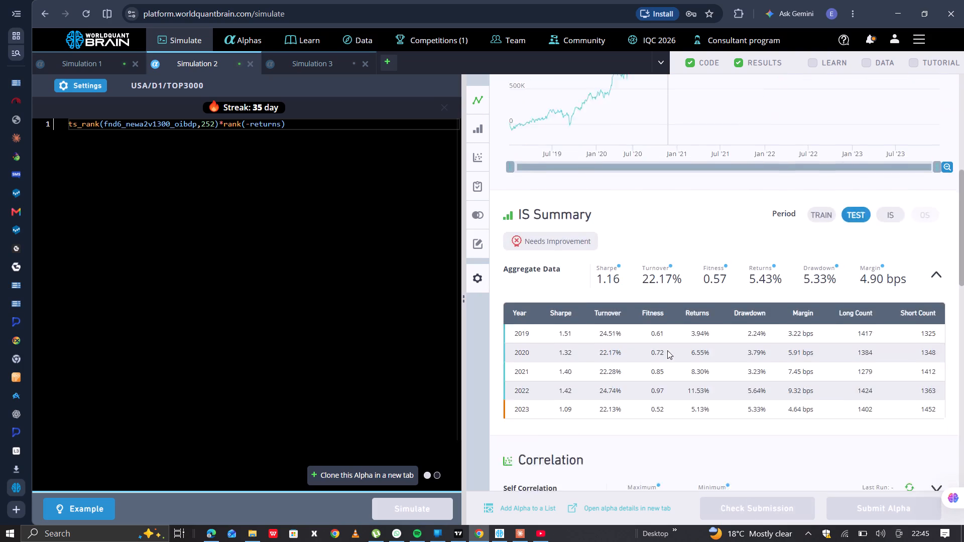
{"action": "scroll", "coordinate": [667, 350], "scroll_direction": "down", "scroll_amount": 3}
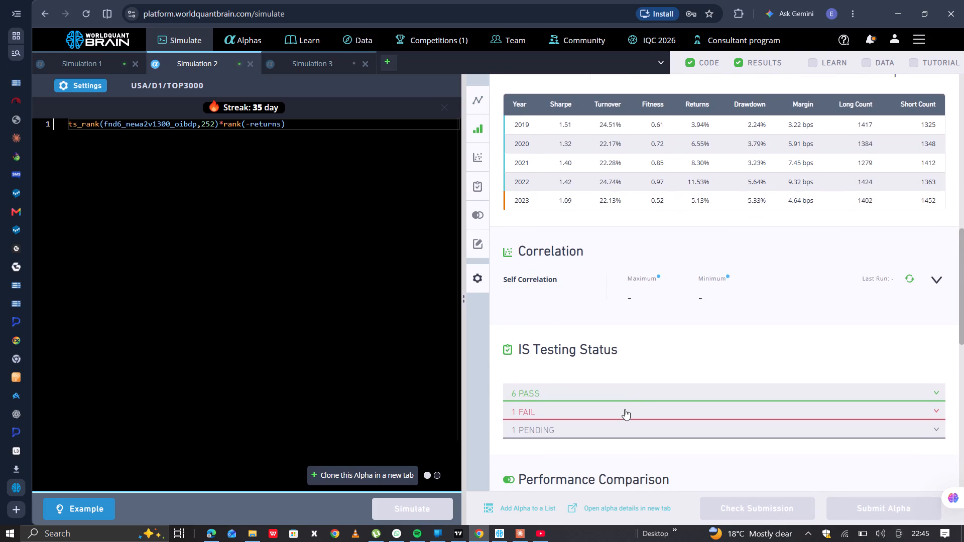
Run the alpha's self-correlation check and examine the failed item under IS Testing Status.
{"action": "left_click", "coordinate": [928, 275]}
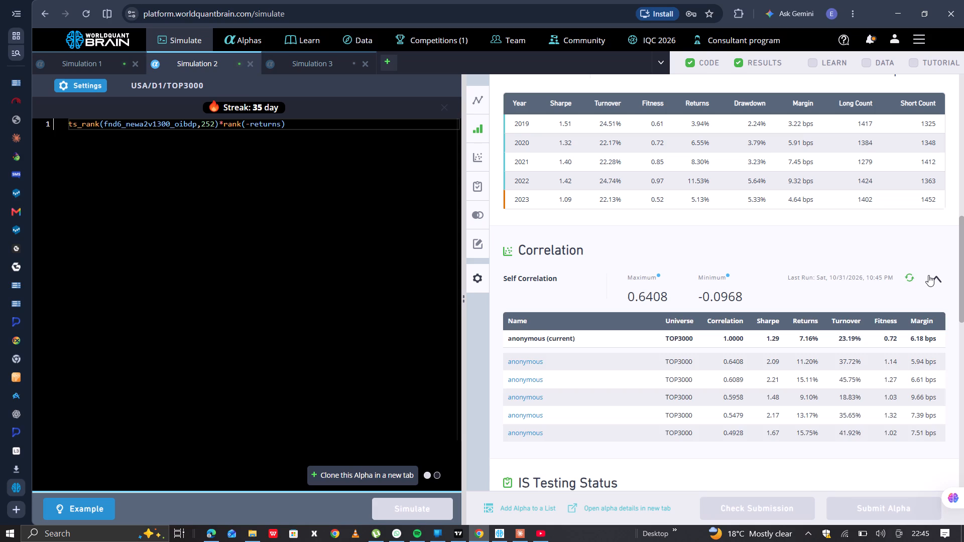
{"action": "scroll", "coordinate": [704, 371], "scroll_direction": "down", "scroll_amount": 5}
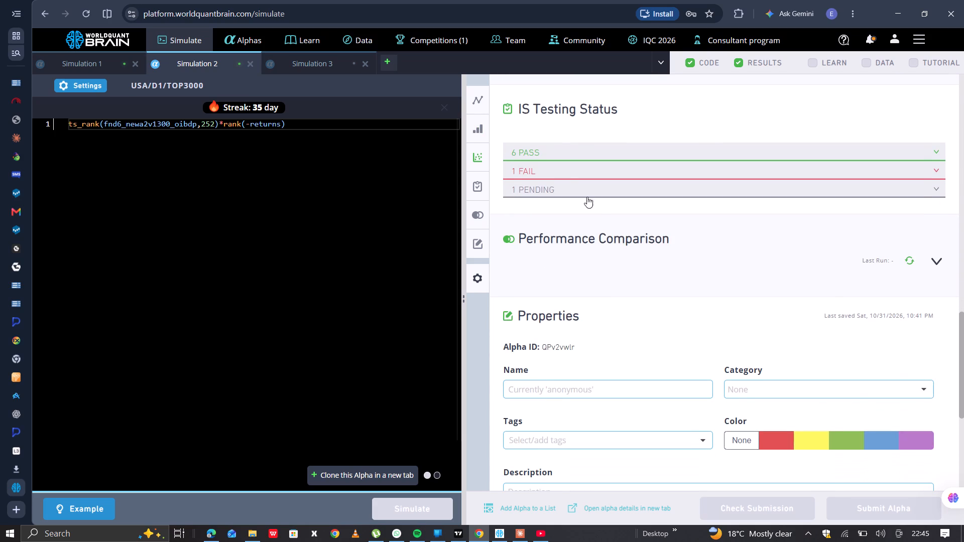
{"action": "left_click", "coordinate": [566, 168]}
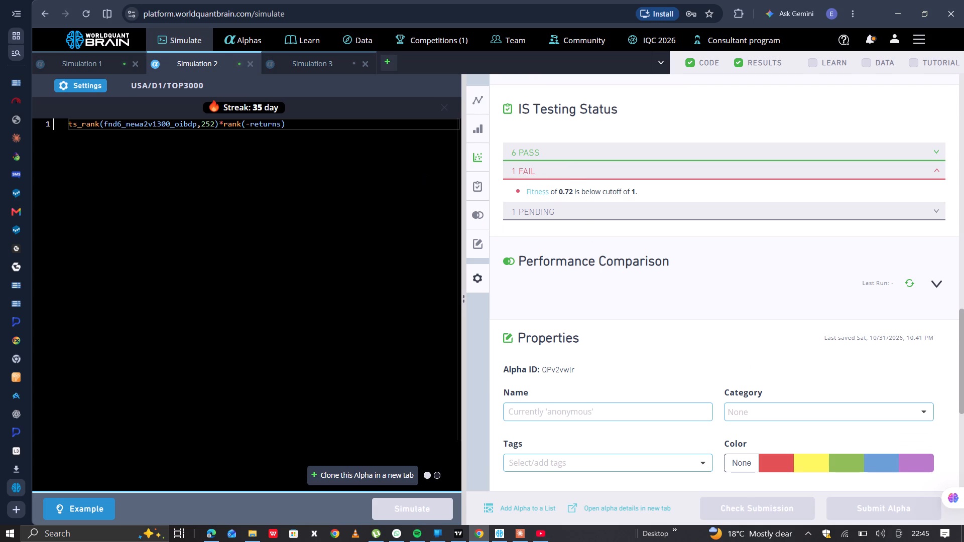
Set the ts_rank lookback window for fnd6_newa2v1300_oibdp to 200 in the alpha expression.
{"action": "left_click", "coordinate": [212, 127]}
{"action": "key", "text": "BackSpace"}
{"action": "key", "text": "BackSpace"}
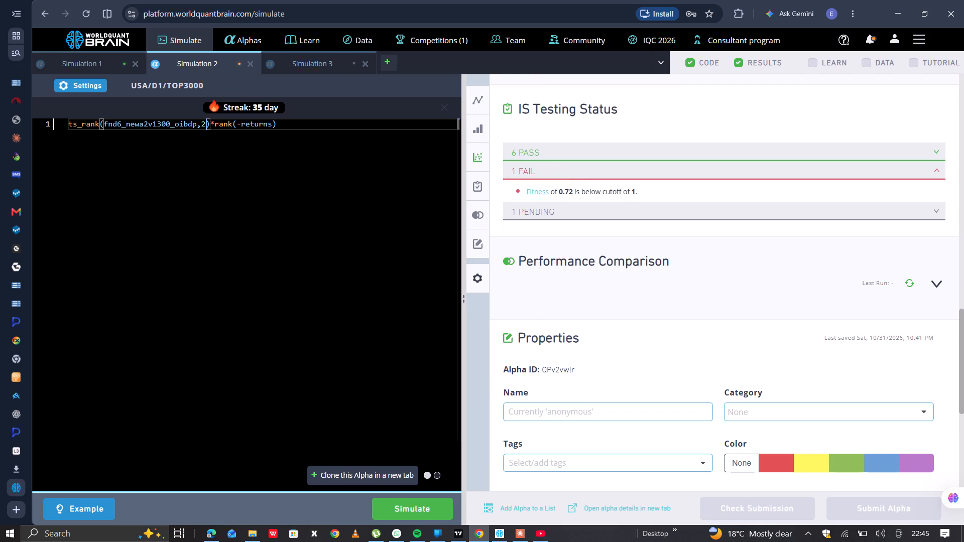
{"action": "type", "text": "00"}
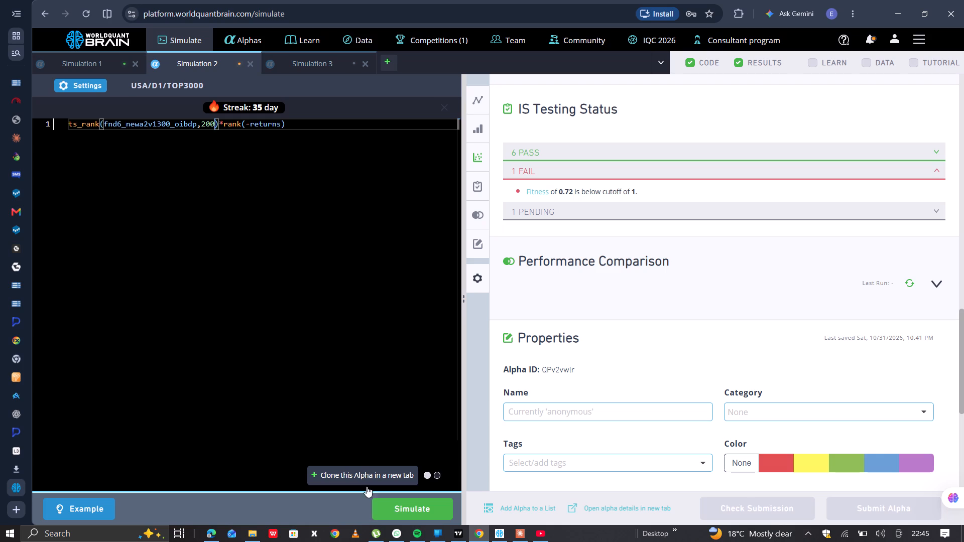
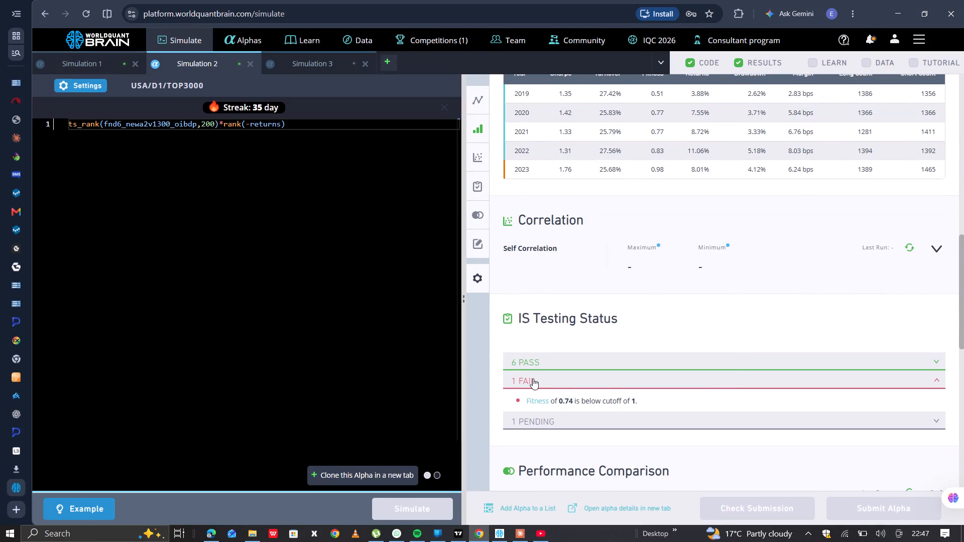
Review the current Simulation 2 settings without changing them.
{"action": "left_click", "coordinate": [89, 83]}
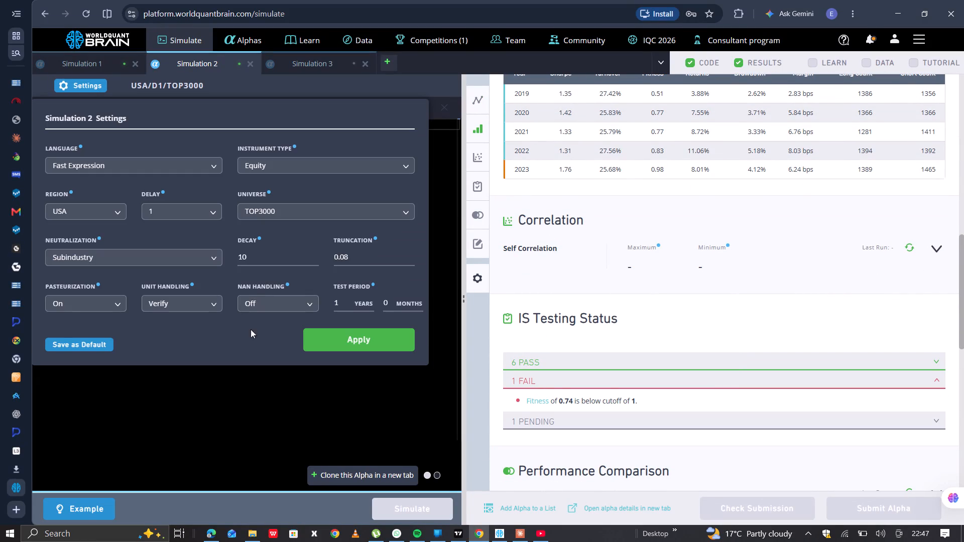
{"action": "left_click", "coordinate": [260, 385]}
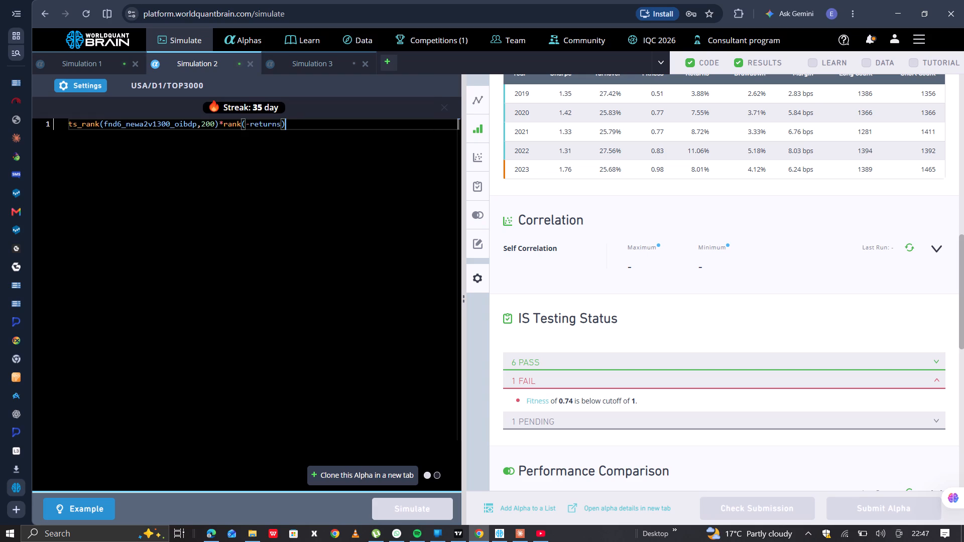
Wrap the whole alpha expression in ts_decay_linear with a 10-day window: ts_decay_linear(ts_rank(fnd6_newa2v1300_oibdp,200)*rank(-returns),10).
{"action": "left_click", "coordinate": [68, 126]}
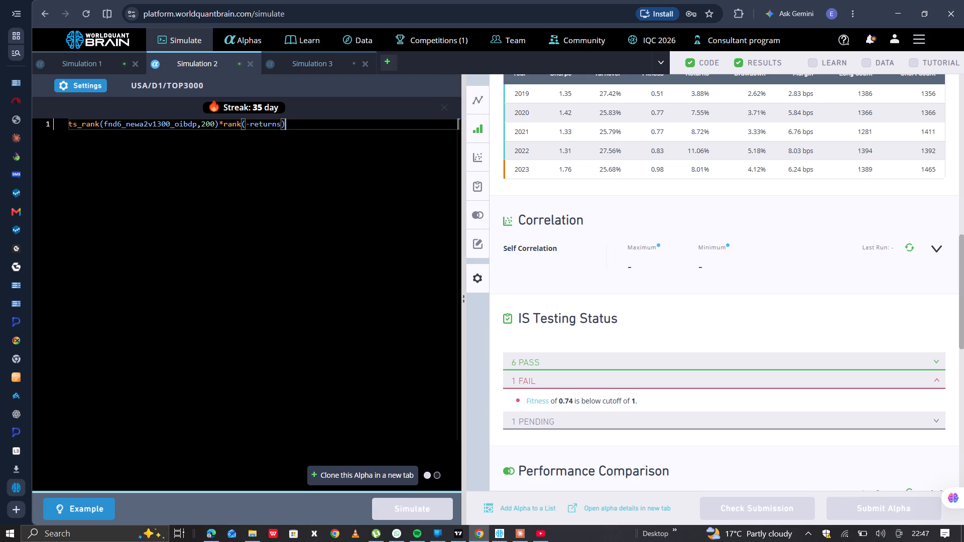
{"action": "left_click", "coordinate": [74, 125]}
{"action": "left_click", "coordinate": [69, 125]}
{"action": "type", "text": "ts d"}
{"action": "key", "text": "BackSpace"}
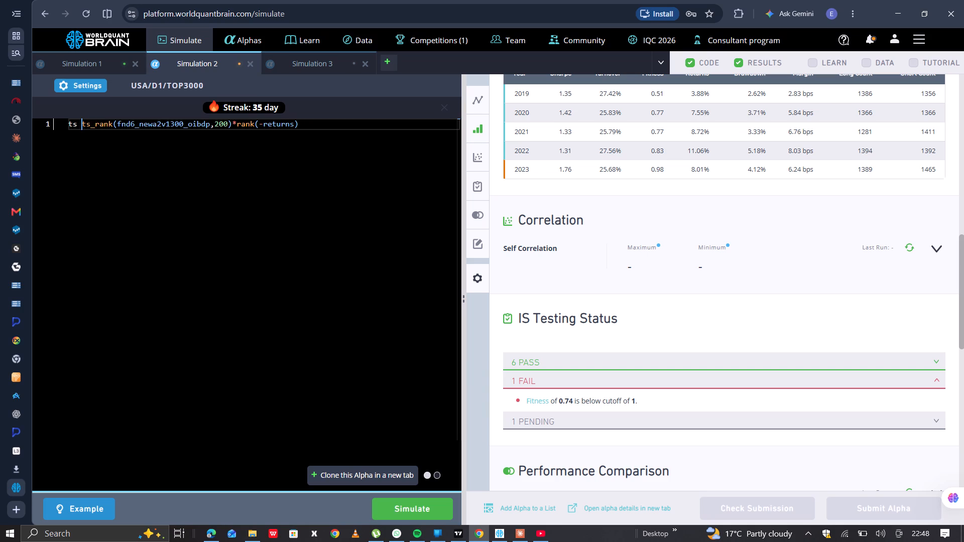
{"action": "key", "text": "BackSpace"}
{"action": "key", "text": "shift+underscore"}
{"action": "type", "text": "decay"}
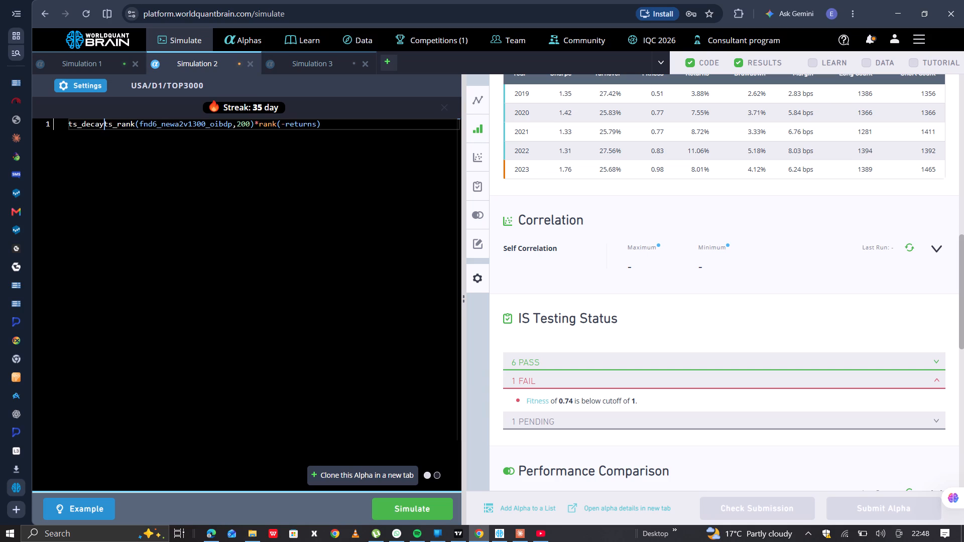
{"action": "type", "text": "_linear"}
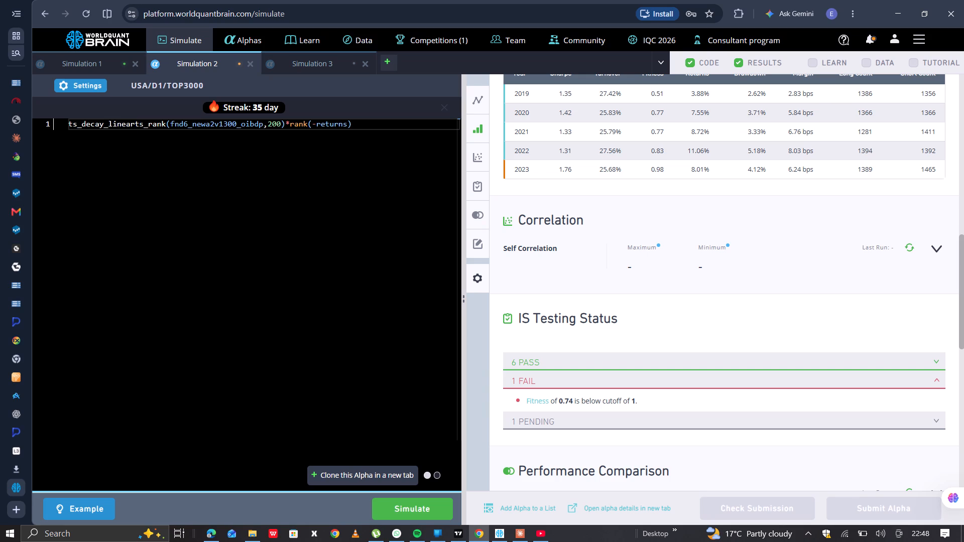
{"action": "key", "text": "shift+parenleft"}
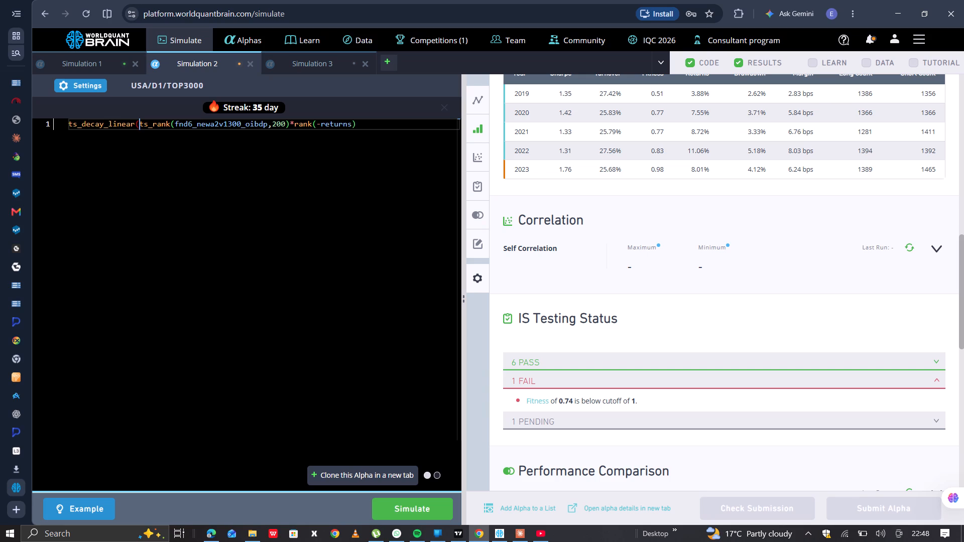
{"action": "left_click", "coordinate": [383, 117]}
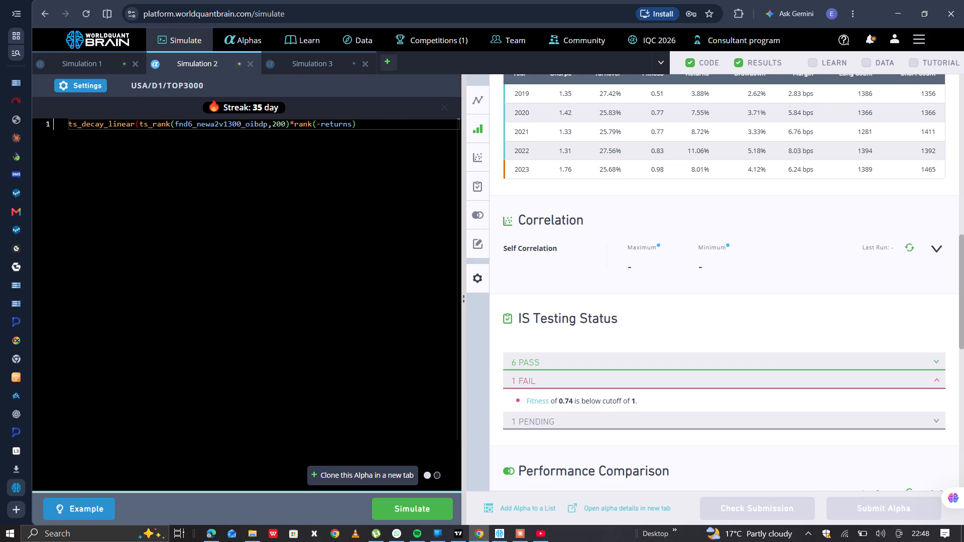
{"action": "left_click", "coordinate": [370, 126]}
{"action": "key", "text": "comma"}
{"action": "type", "text": "10"}
{"action": "key", "text": "shift+parenright"}
Simulate the revised ts_decay_linear alpha in Simulation 2.
{"action": "left_click", "coordinate": [425, 513]}
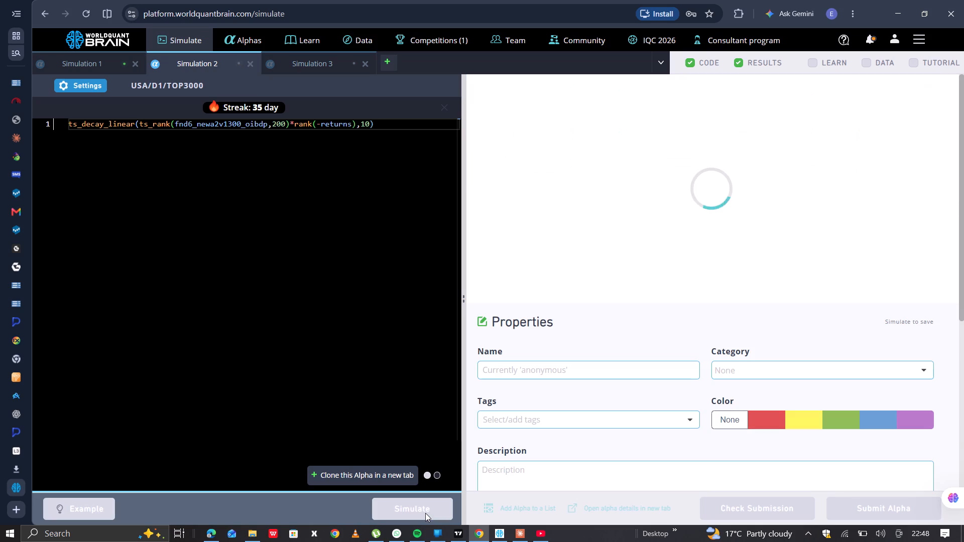
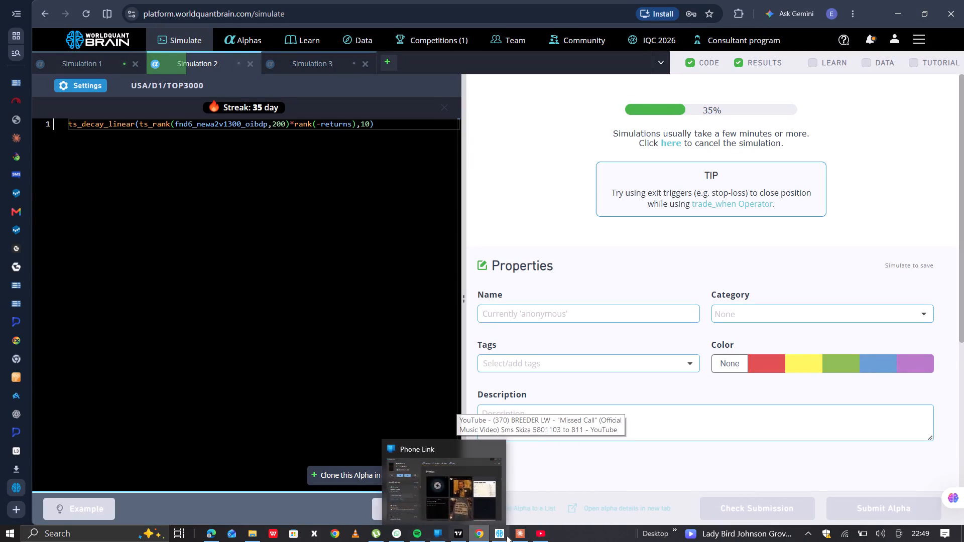
Switch to Spotify, start "Hold On, We're Going Home" from the Liked Songs playlist, and return to the simulation page.
{"action": "left_click", "coordinate": [410, 539]}
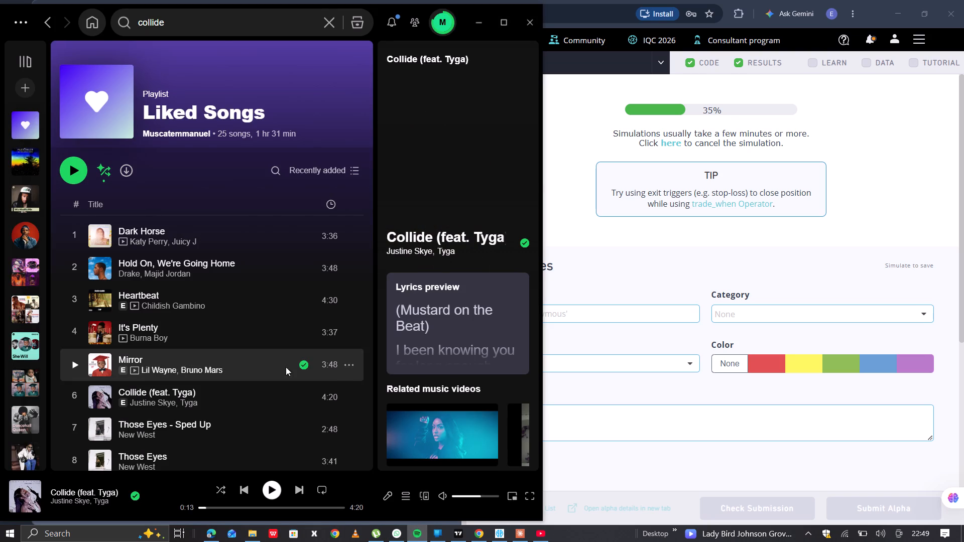
{"action": "left_click", "coordinate": [75, 268]}
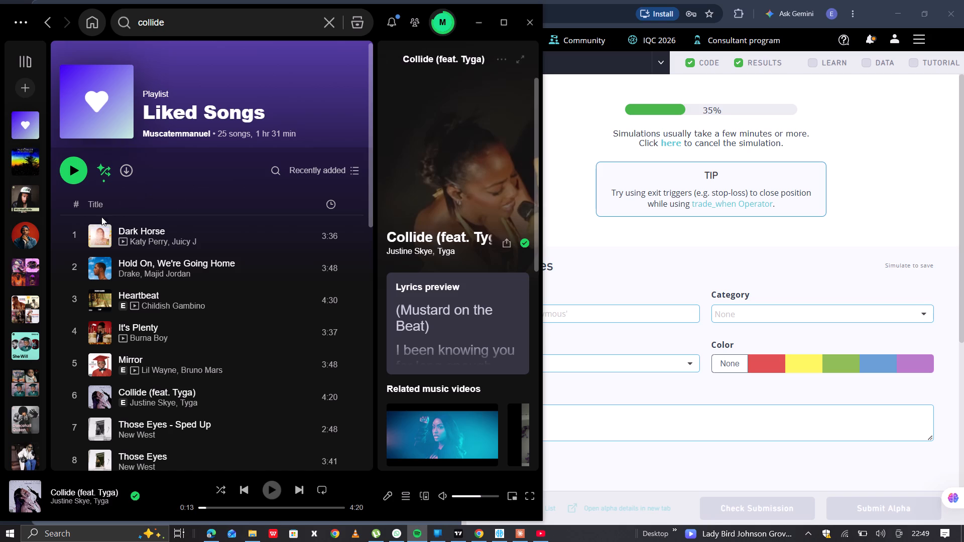
{"action": "left_click", "coordinate": [479, 21]}
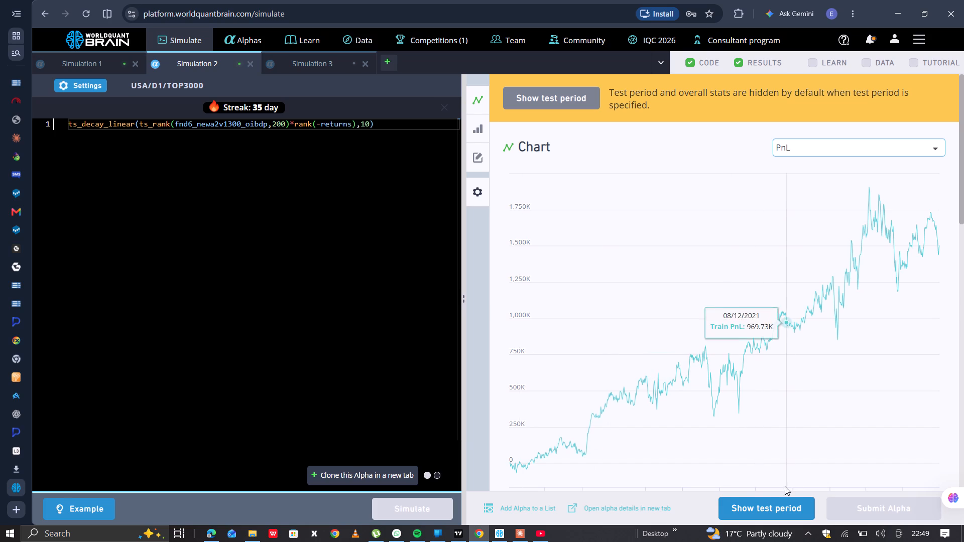
Reveal the test period results of the 10-day decay alpha and examine its yearly statistics and failed IS tests.
{"action": "left_click", "coordinate": [778, 500]}
{"action": "scroll", "coordinate": [736, 382], "scroll_direction": "down", "scroll_amount": 4}
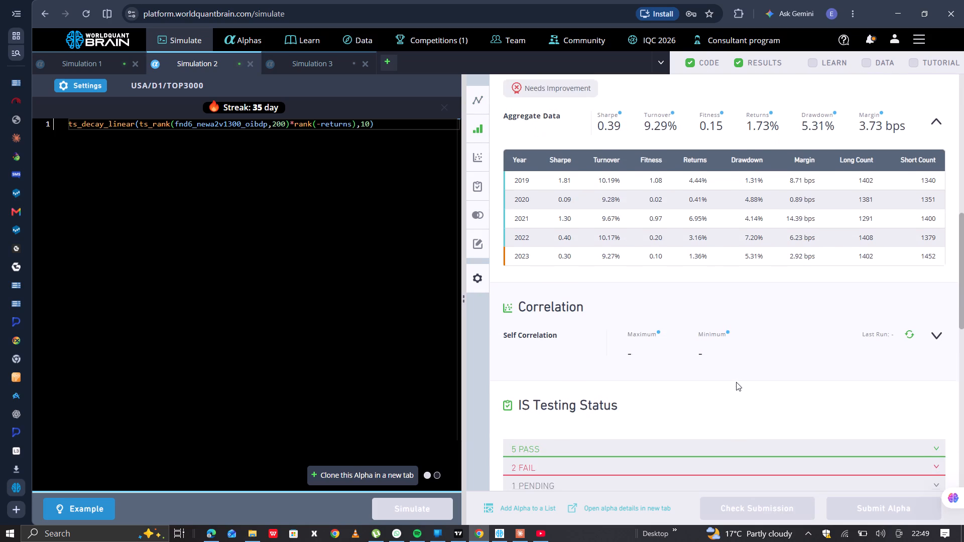
{"action": "scroll", "coordinate": [736, 382], "scroll_direction": "down", "scroll_amount": 1}
{"action": "left_click", "coordinate": [703, 408]}
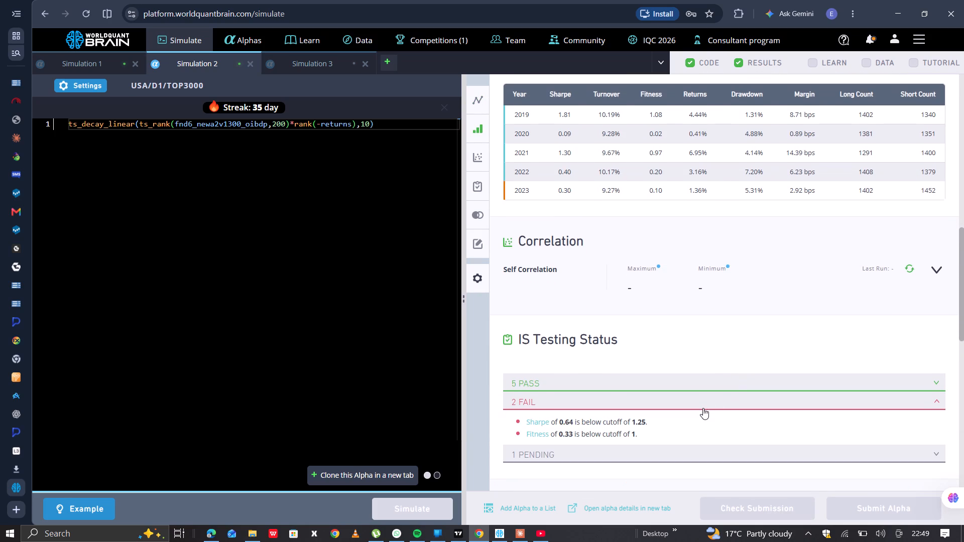
Set the ts_decay_linear window to 2 in the Simulation 2 expression and simulate the revised alpha.
{"action": "left_click", "coordinate": [371, 124]}
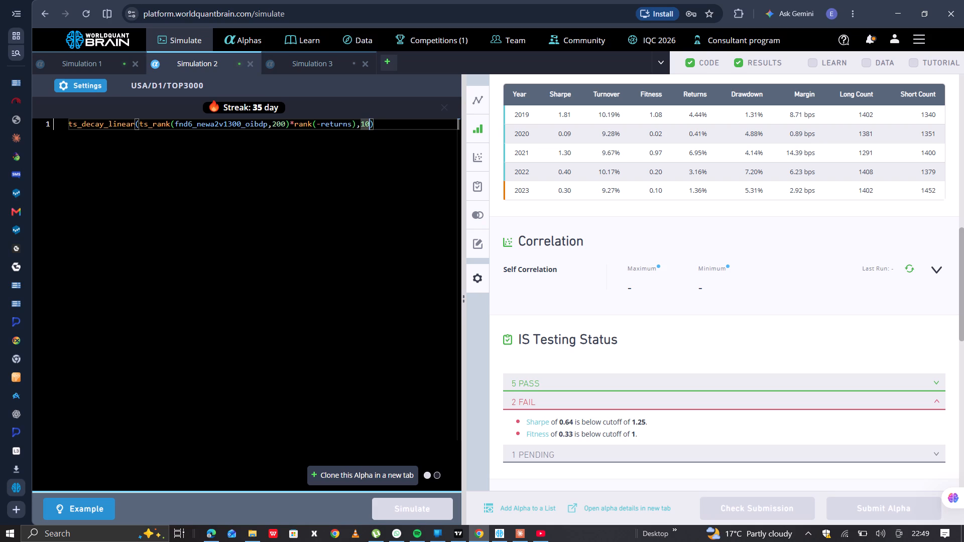
{"action": "key", "text": "BackSpace"}
{"action": "key", "text": "BackSpace"}
{"action": "key", "text": "2"}
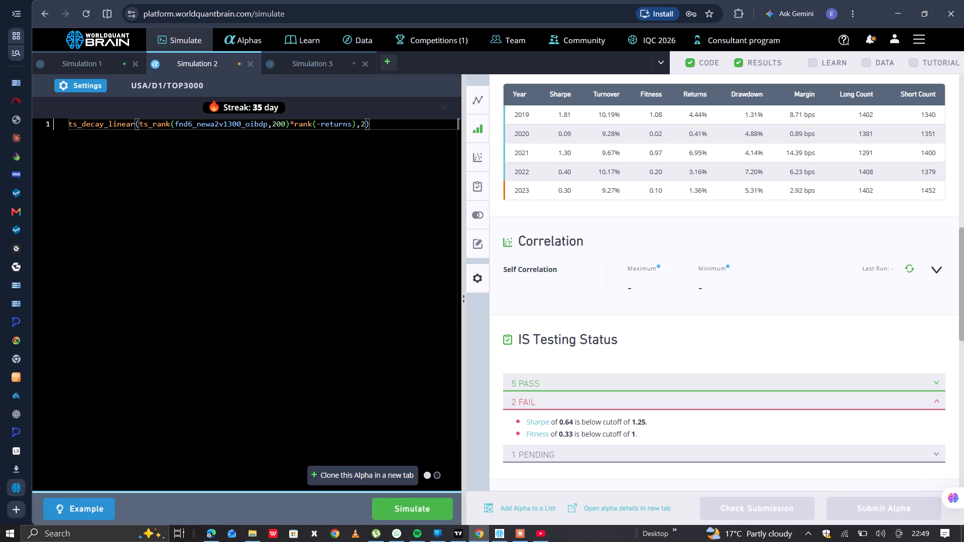
{"action": "left_click", "coordinate": [437, 508]}
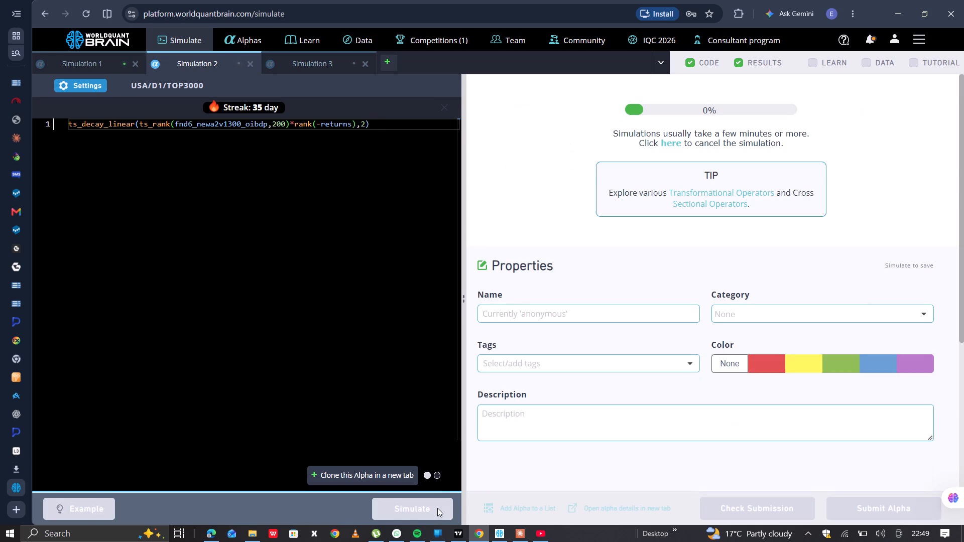
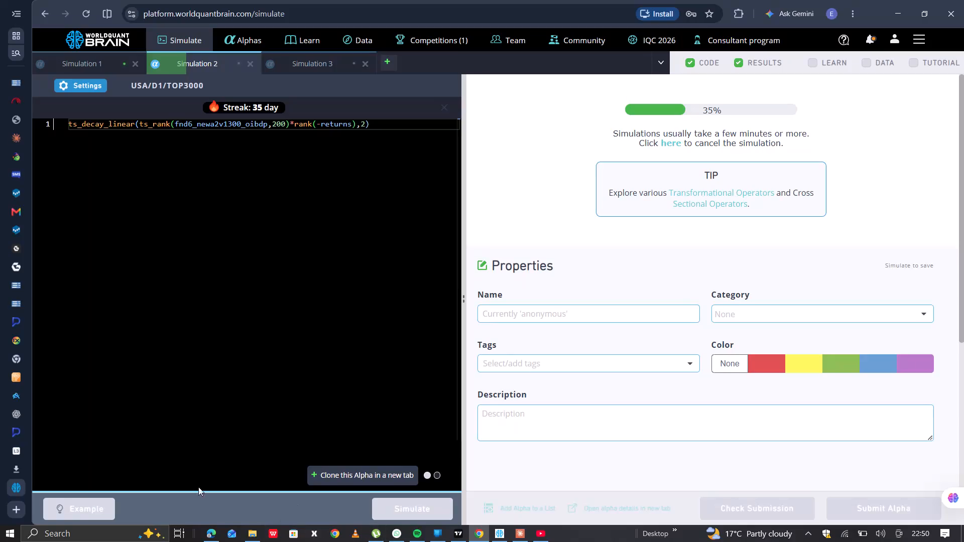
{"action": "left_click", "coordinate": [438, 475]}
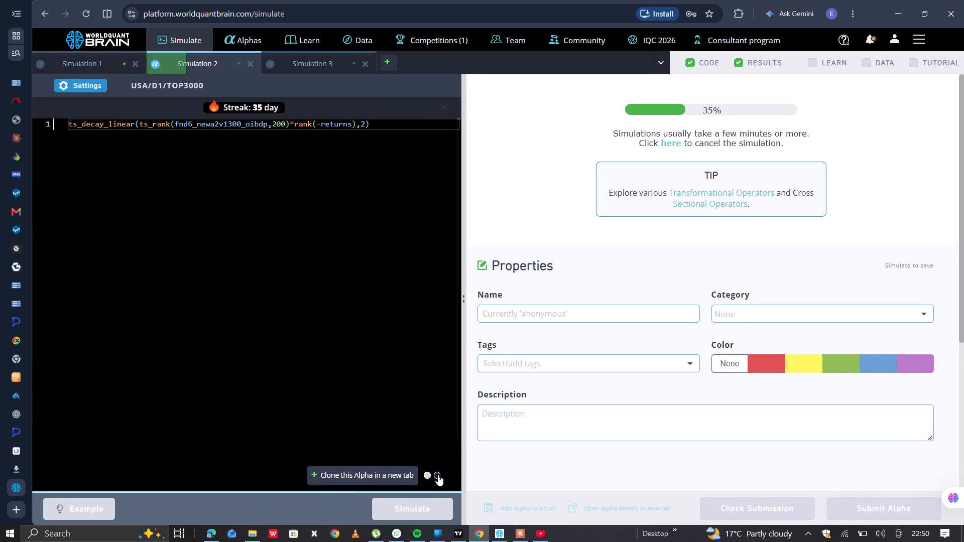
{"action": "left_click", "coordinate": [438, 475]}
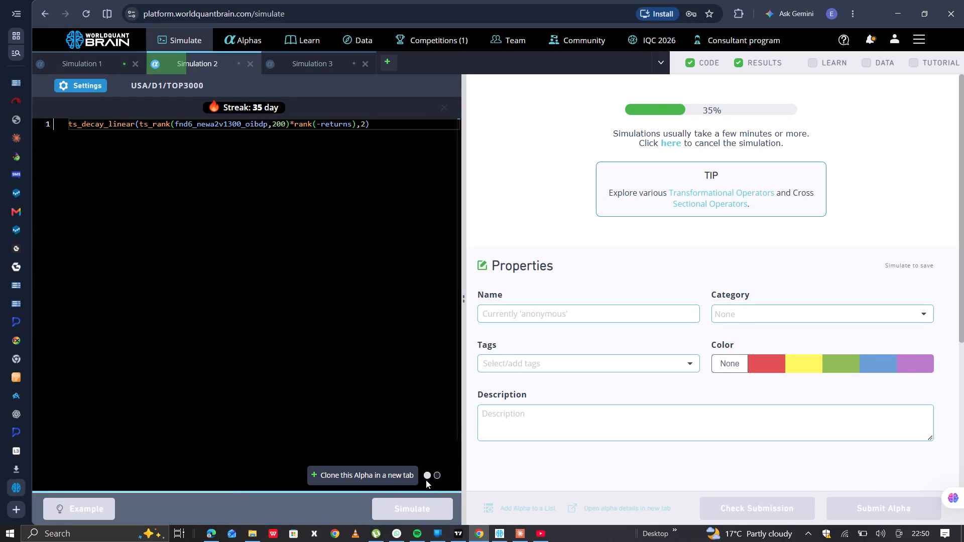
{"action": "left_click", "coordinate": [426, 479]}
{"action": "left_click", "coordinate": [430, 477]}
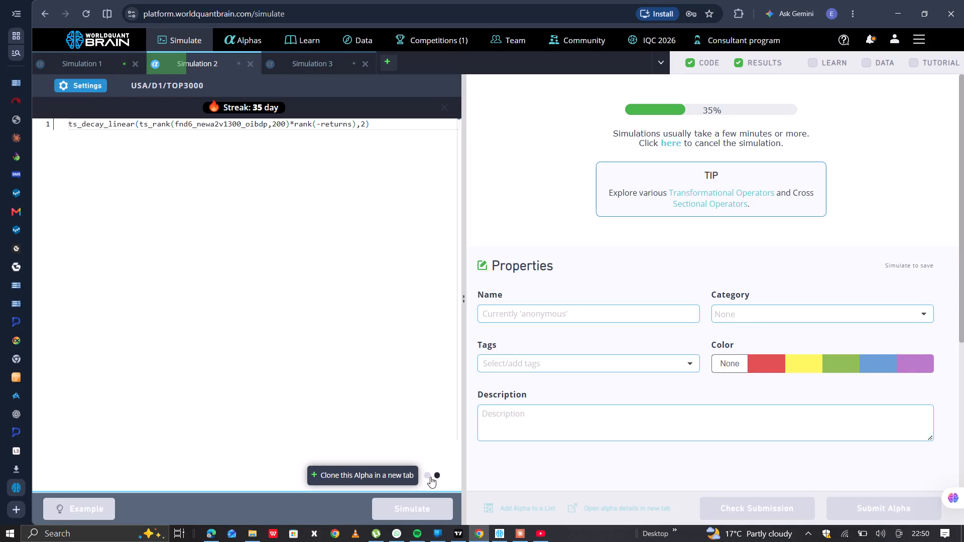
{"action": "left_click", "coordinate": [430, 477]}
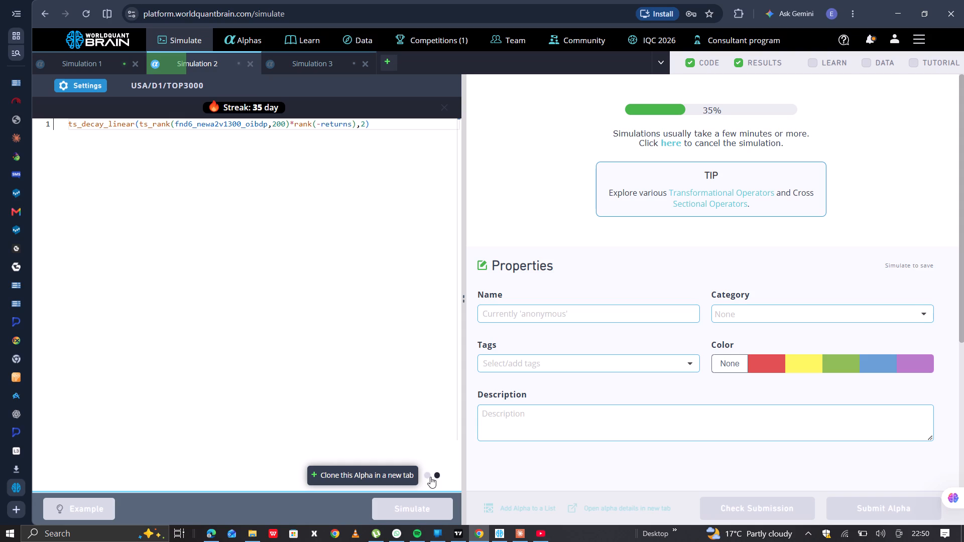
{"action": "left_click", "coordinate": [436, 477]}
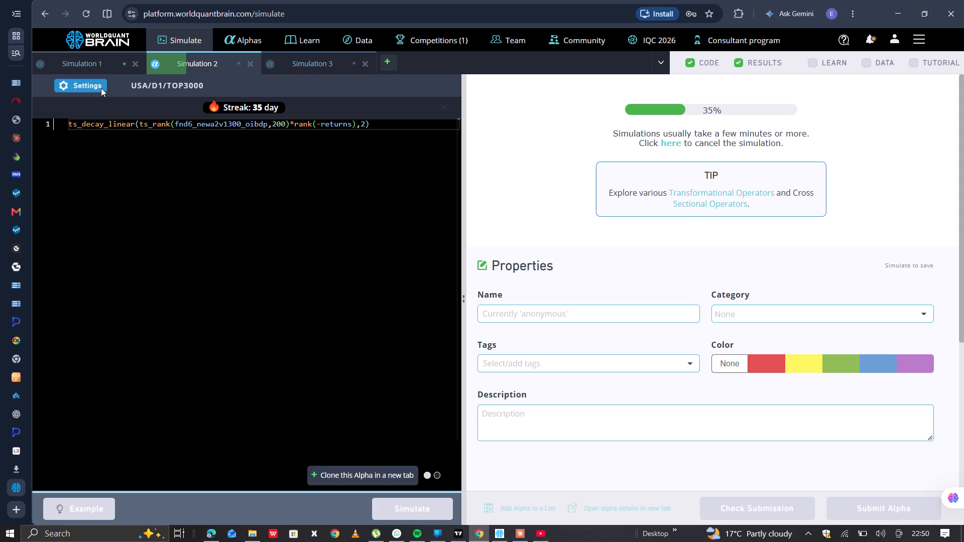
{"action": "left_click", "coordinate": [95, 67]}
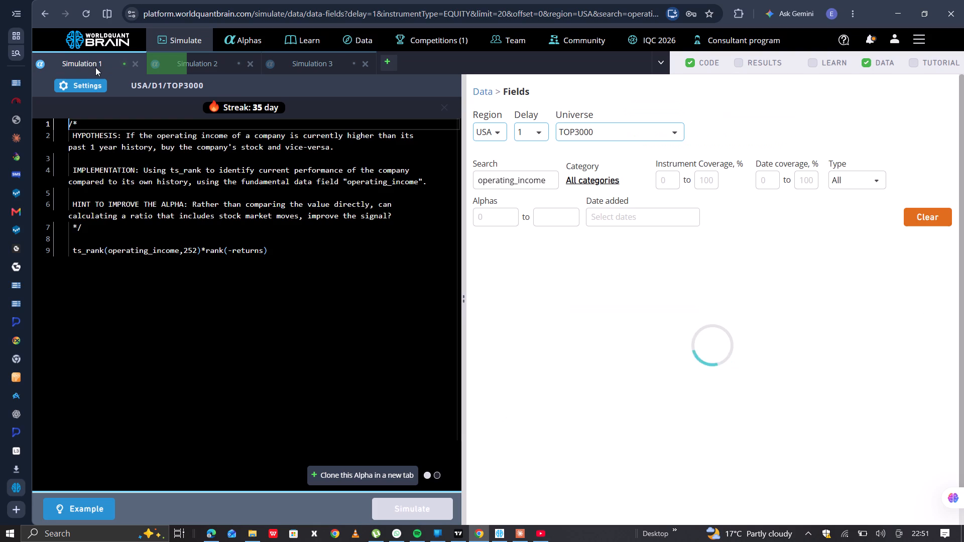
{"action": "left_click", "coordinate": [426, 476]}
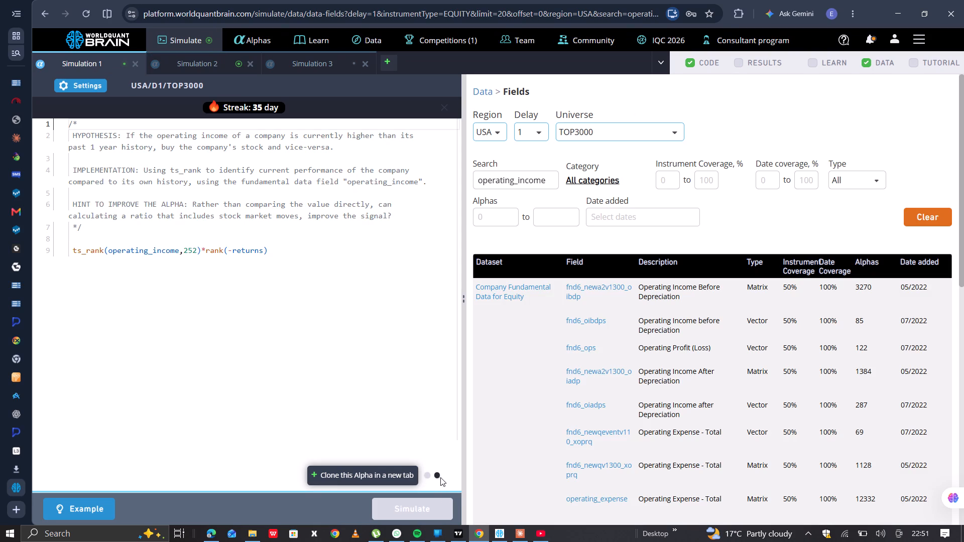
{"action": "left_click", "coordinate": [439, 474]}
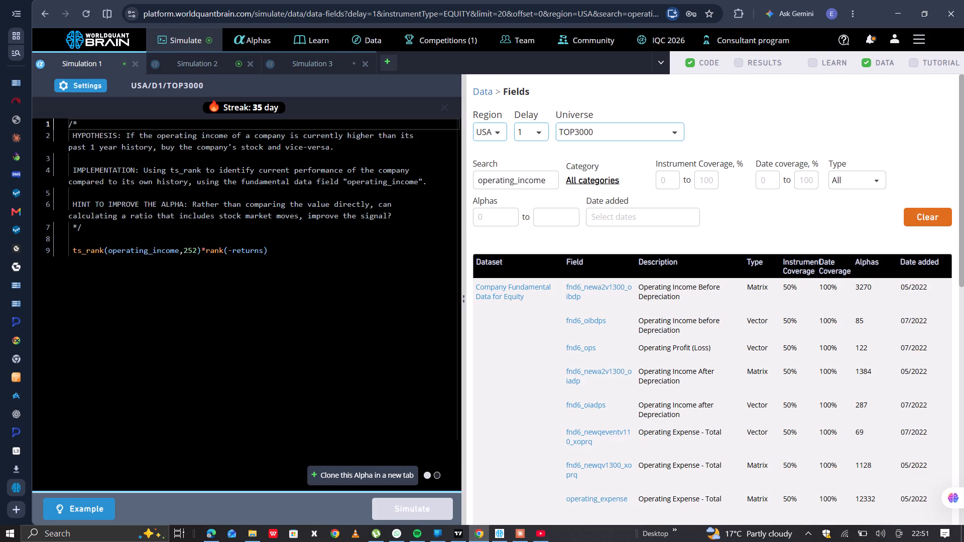
Return to Simulation 2, reveal the 2-day decay alpha's test period results, and examine its yearly statistics and failed IS tests.
{"action": "left_click", "coordinate": [218, 60]}
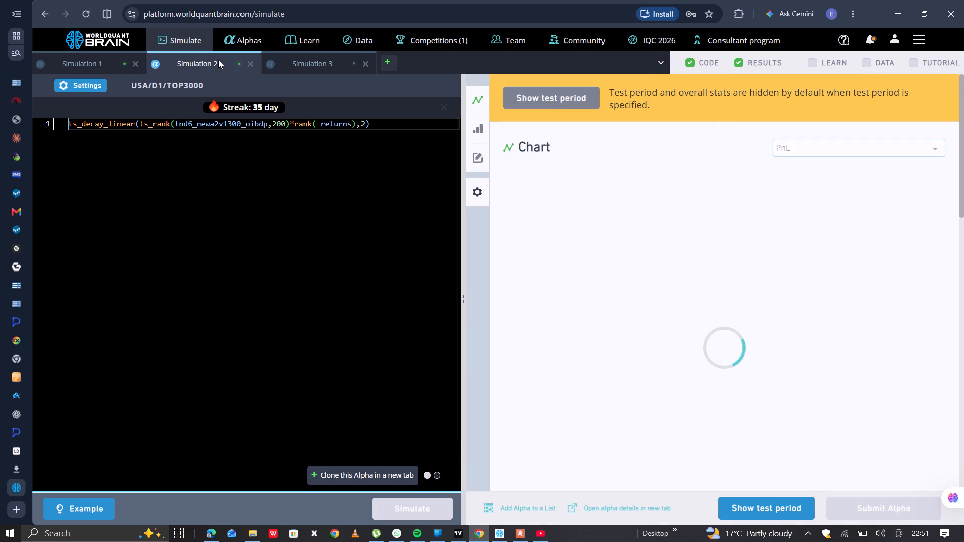
{"action": "left_click", "coordinate": [788, 504]}
{"action": "scroll", "coordinate": [706, 374], "scroll_direction": "down", "scroll_amount": 7}
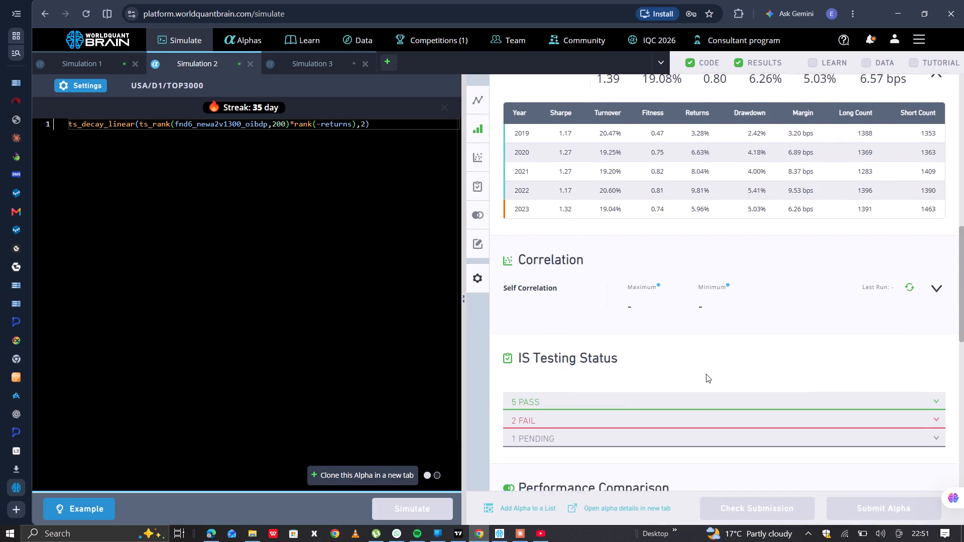
{"action": "left_click", "coordinate": [692, 384]}
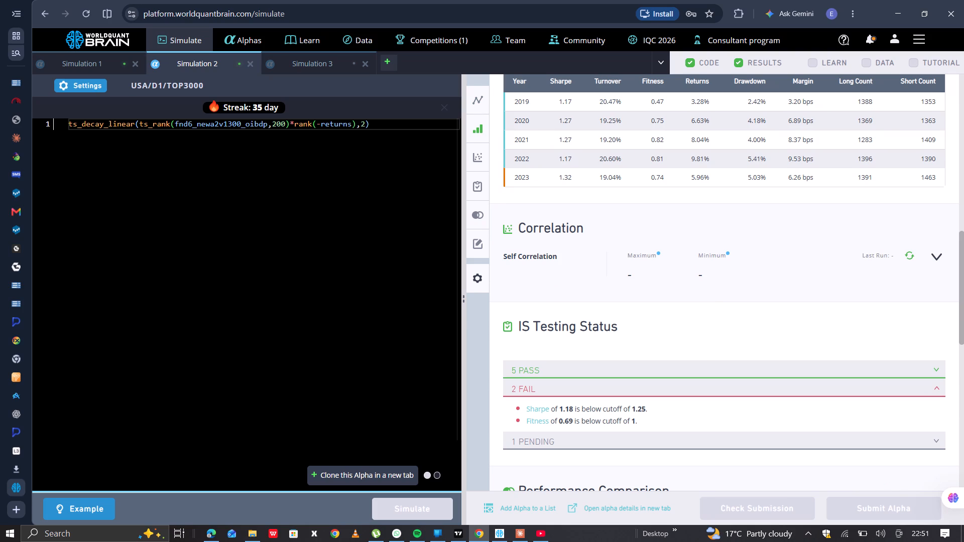
Set the ts_decay_linear window to 4 in the Simulation 2 expression and simulate the revised alpha.
{"action": "left_click", "coordinate": [365, 127]}
{"action": "key", "text": "BackSpace"}
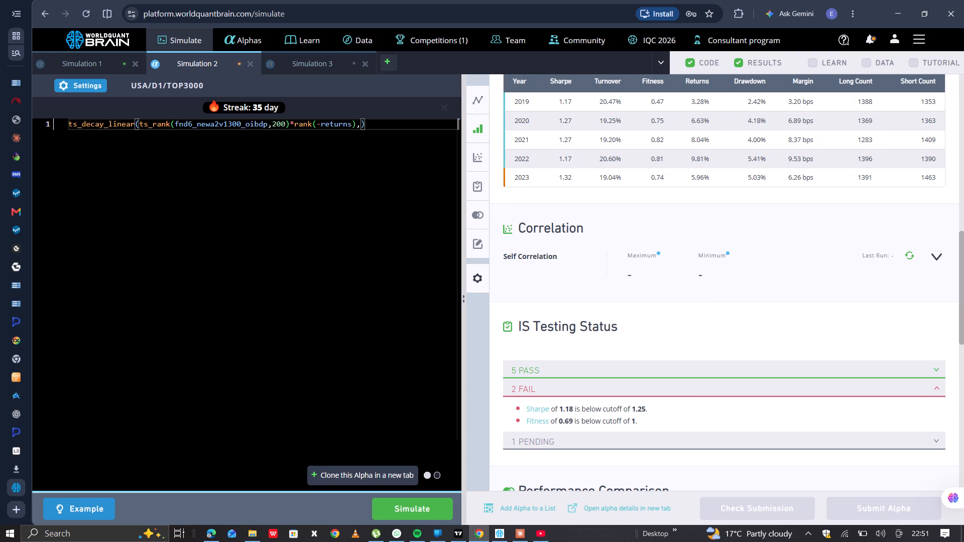
{"action": "key", "text": "4"}
{"action": "left_click", "coordinate": [424, 506]}
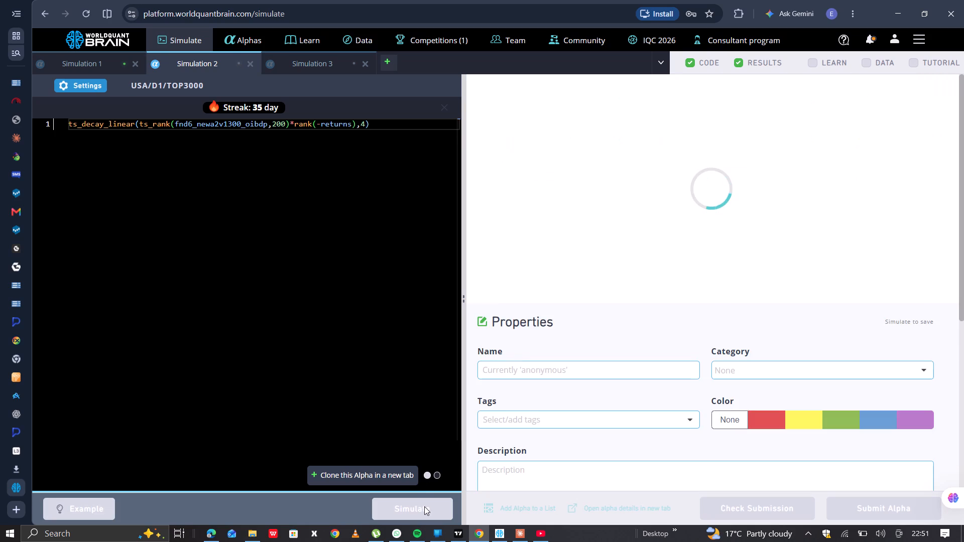
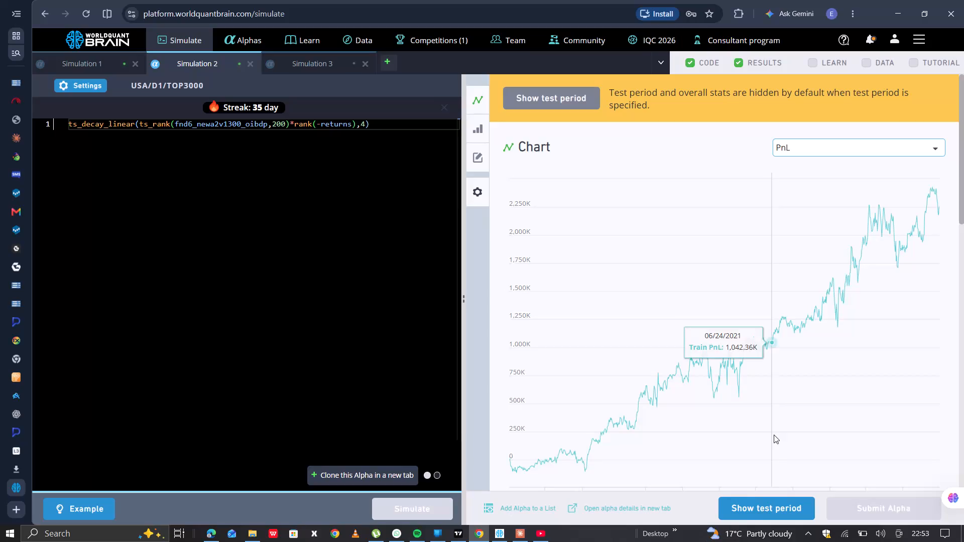
Reveal the 4-day decay alpha's test period results and examine its yearly statistics and failed IS tests.
{"action": "left_click", "coordinate": [741, 513]}
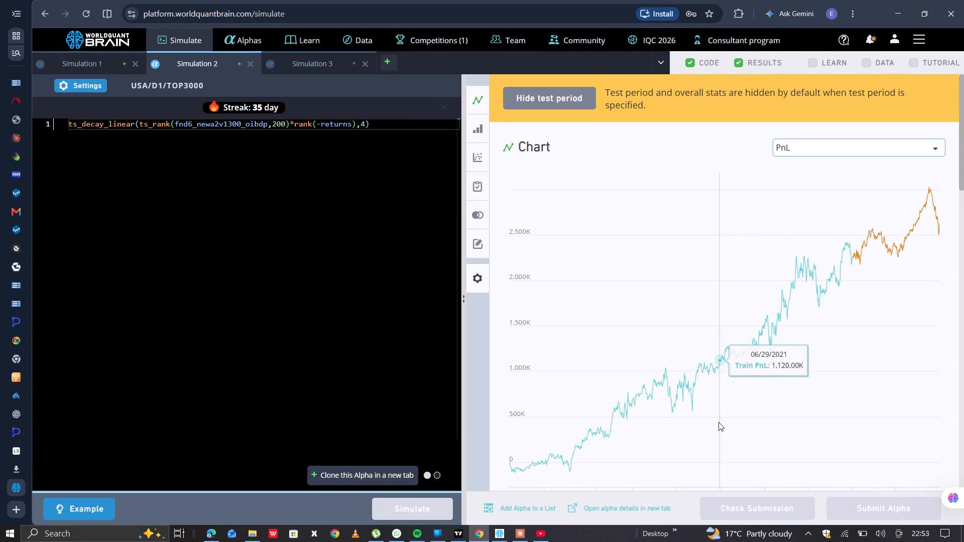
{"action": "scroll", "coordinate": [716, 419], "scroll_direction": "down", "scroll_amount": 8}
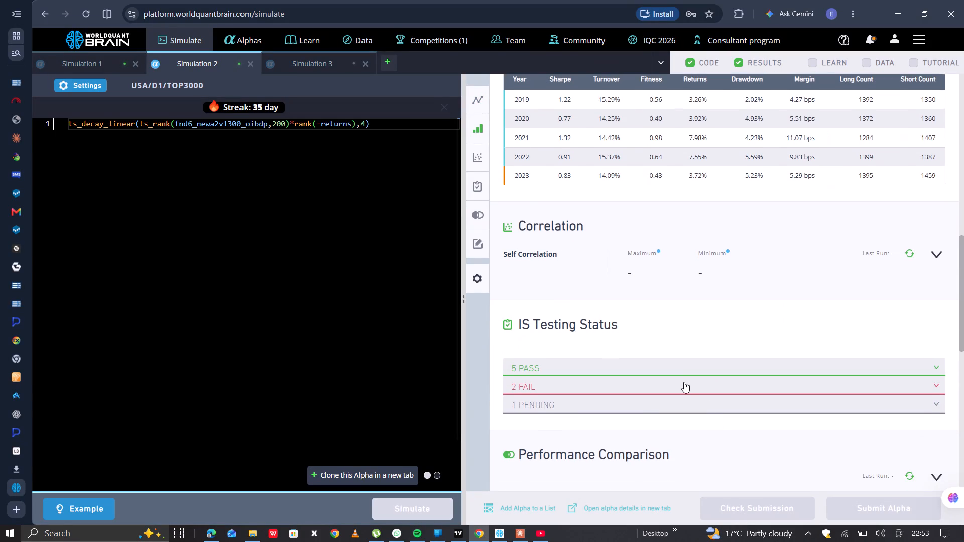
{"action": "left_click", "coordinate": [684, 382]}
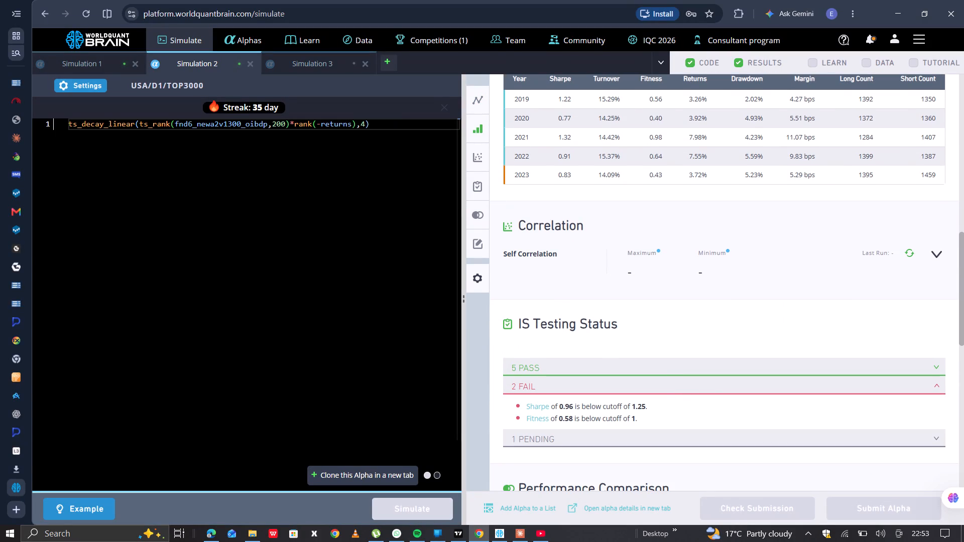
Set the ts_rank lookback window to 20 in the Simulation 2 expression and simulate the revised alpha.
{"action": "left_click", "coordinate": [388, 122]}
{"action": "left_click", "coordinate": [283, 125]}
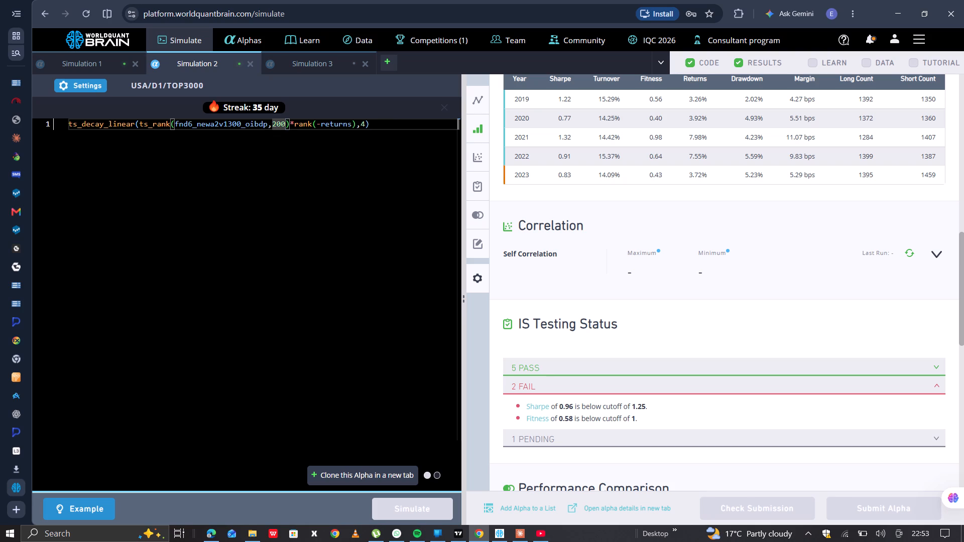
{"action": "key", "text": "BackSpace"}
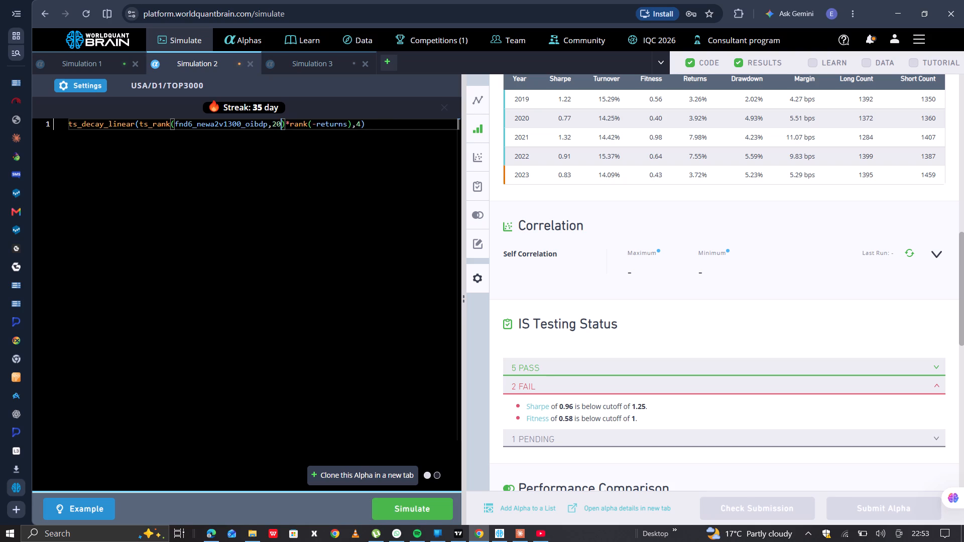
{"action": "left_click", "coordinate": [408, 505]}
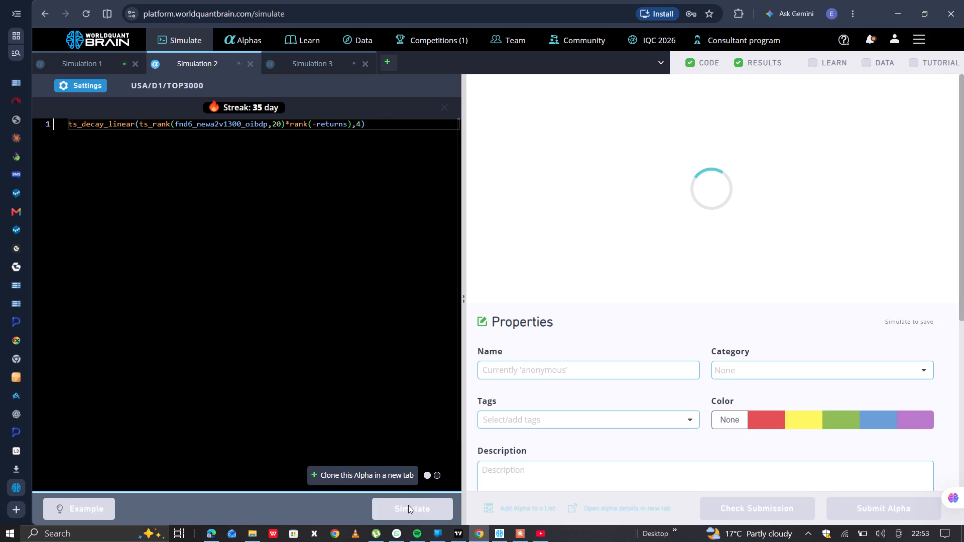
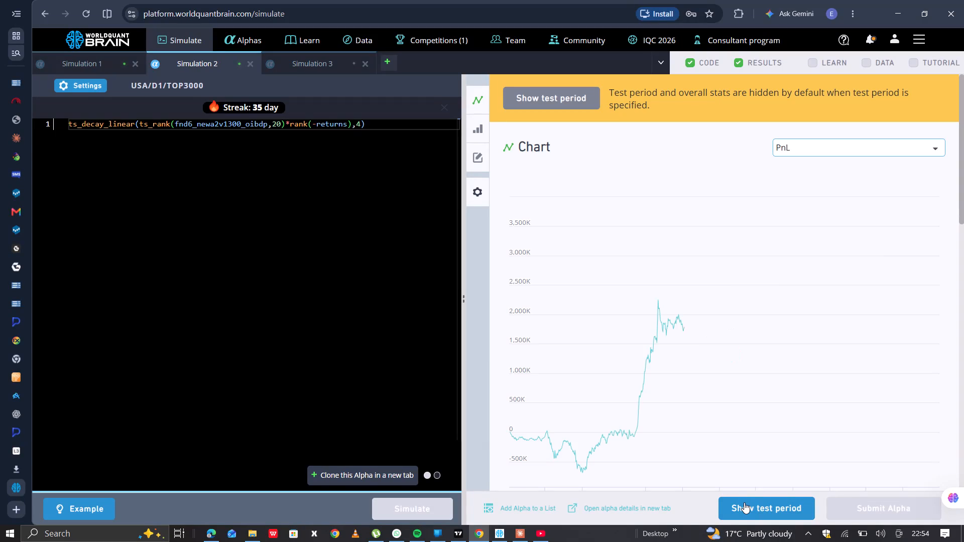
Reveal the test period results for the 20-day ts_rank alpha and examine its yearly statistics and failed IS tests.
{"action": "left_click", "coordinate": [744, 502]}
{"action": "scroll", "coordinate": [703, 287], "scroll_direction": "down", "scroll_amount": 4}
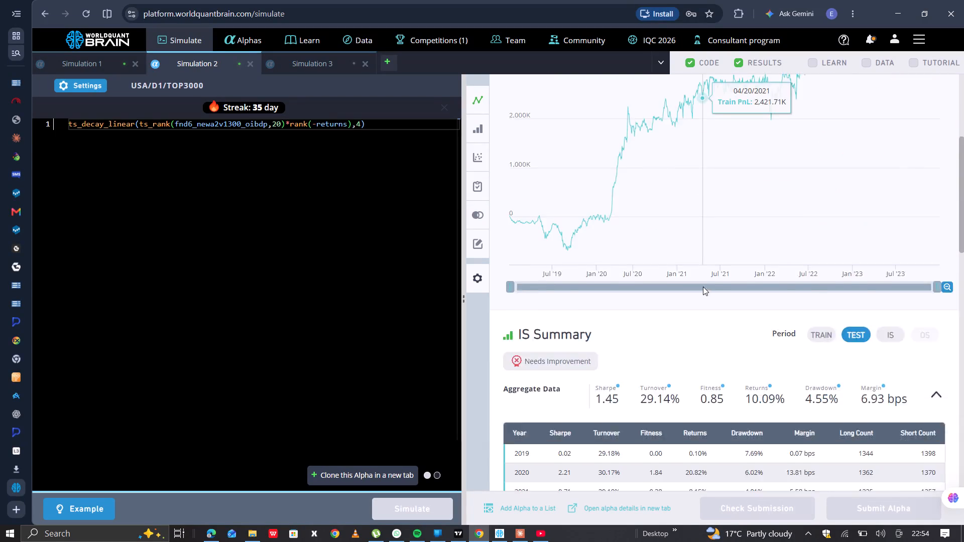
{"action": "scroll", "coordinate": [703, 287], "scroll_direction": "down", "scroll_amount": 3}
{"action": "left_click", "coordinate": [640, 375]}
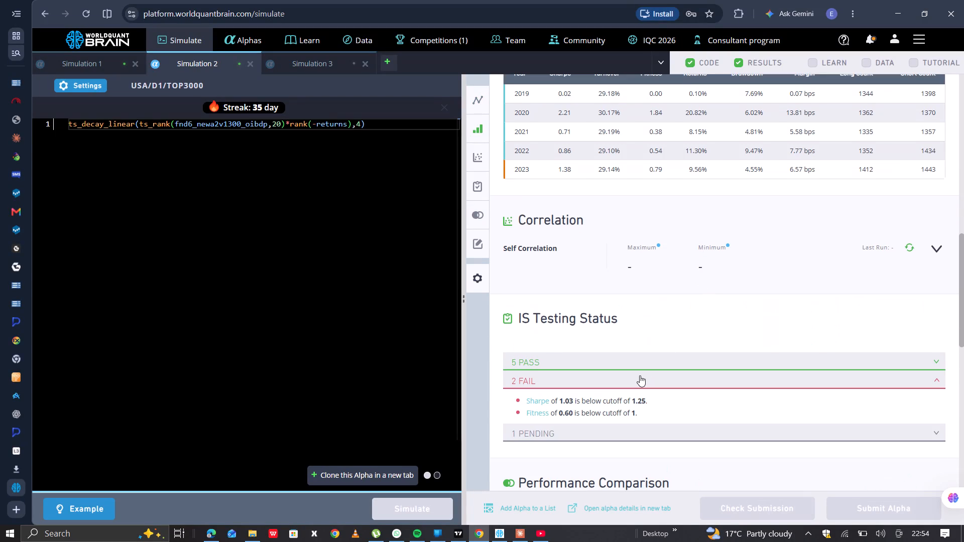
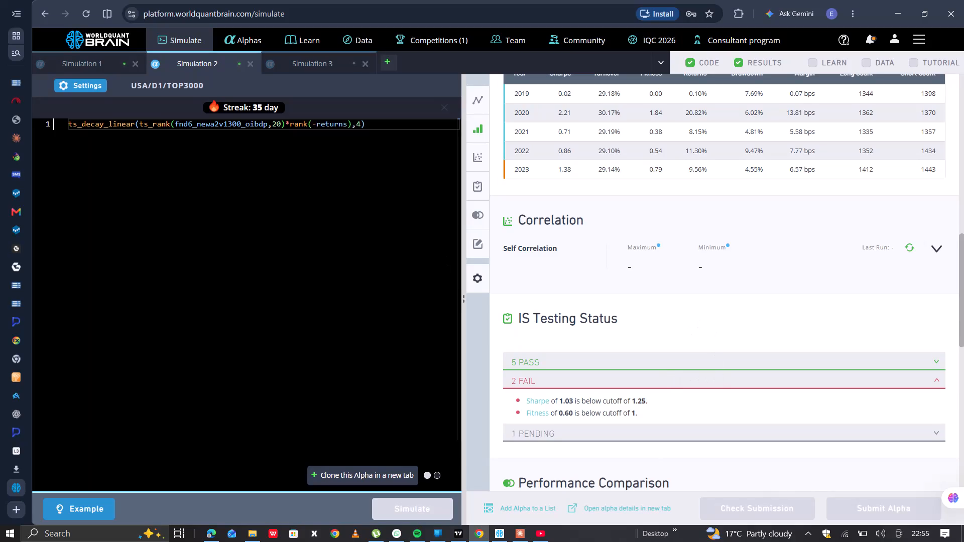
Set the ts_rank window of fnd6_newa2v1300_oibdp in the alpha expression to 10.
{"action": "left_click", "coordinate": [279, 125]}
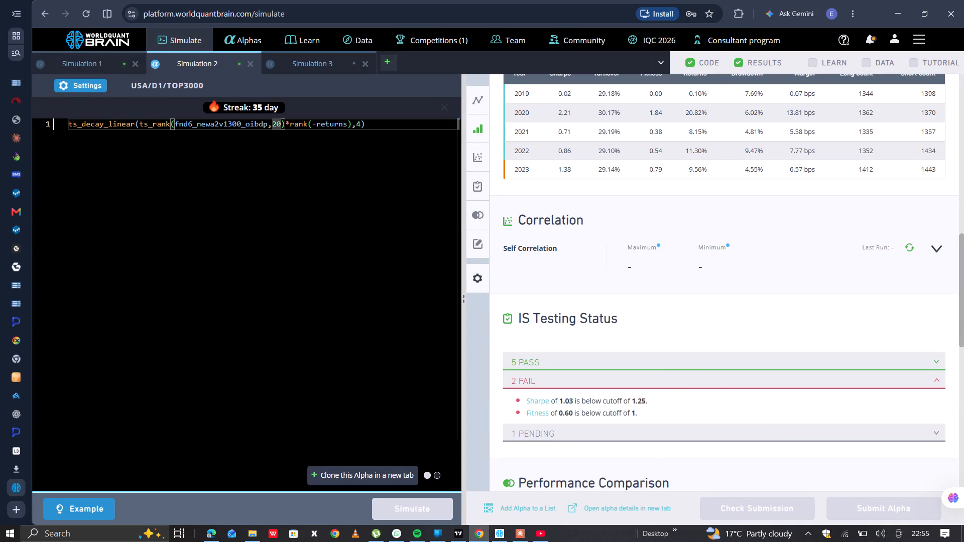
{"action": "left_click", "coordinate": [279, 125]}
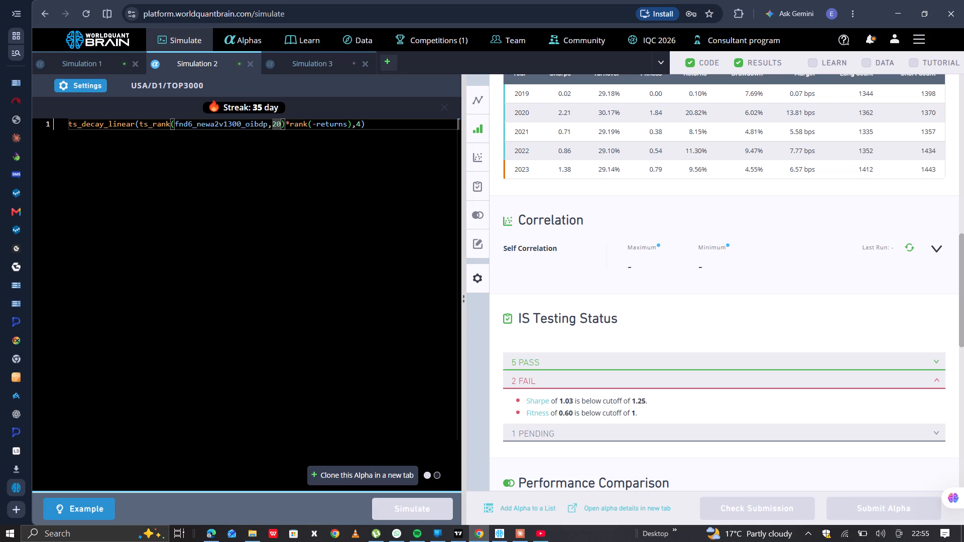
{"action": "key", "text": "BackSpace"}
{"action": "key", "text": "1"}
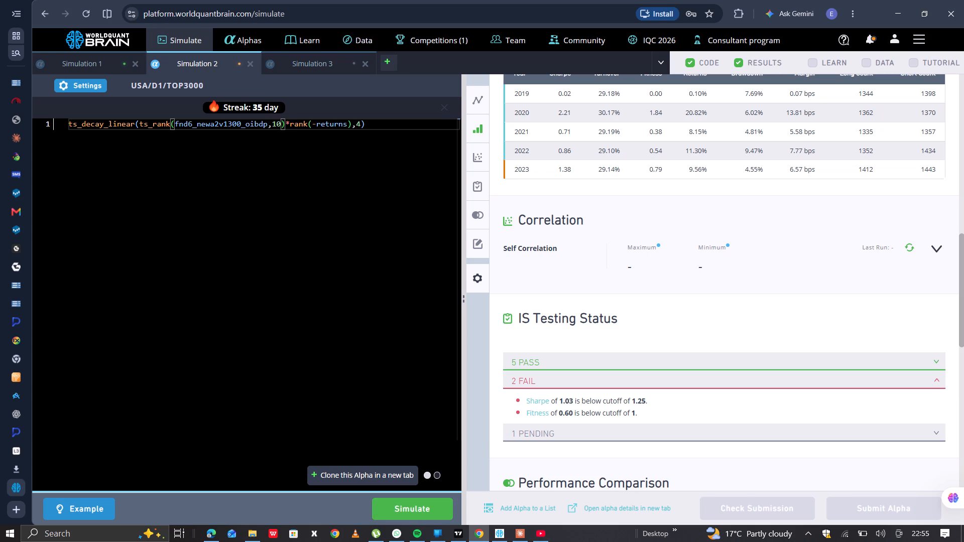
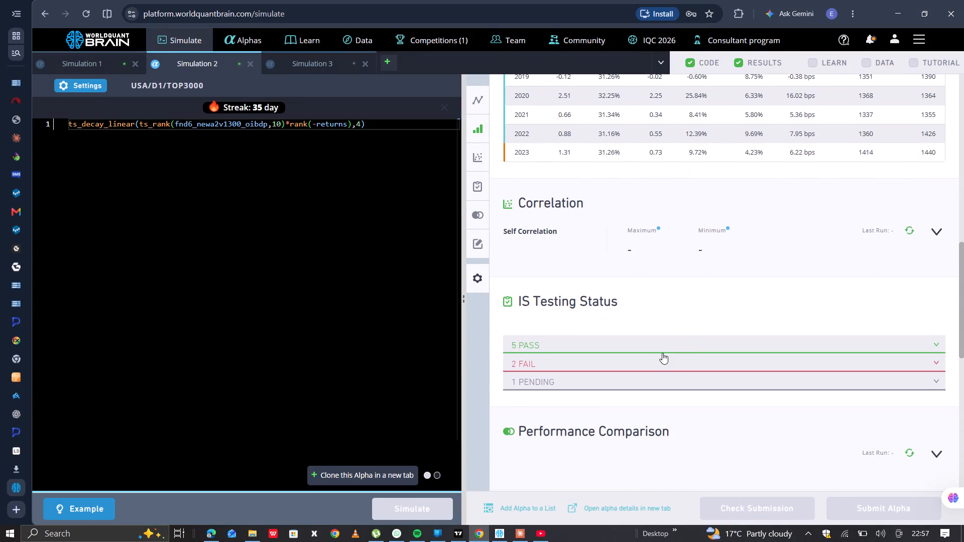
Examine the failed IS tests of the alpha with the 10-day ts_rank window.
{"action": "left_click", "coordinate": [658, 361]}
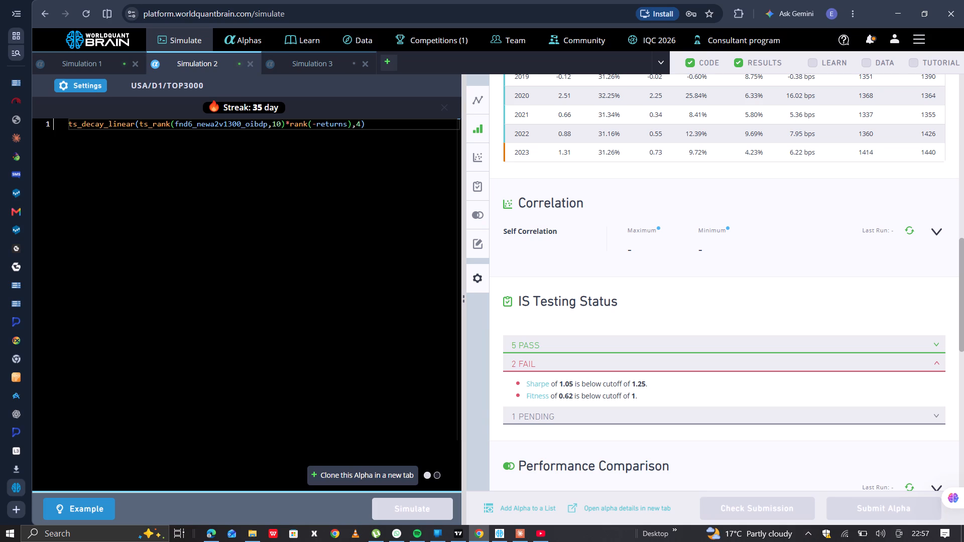
Clear the ts_rank lookback window value of fnd6_newa2v1300_oibdp in the Simulation 2 expression.
{"action": "left_click", "coordinate": [280, 124]}
{"action": "key", "text": "BackSpace"}
{"action": "key", "text": "BackSpace"}
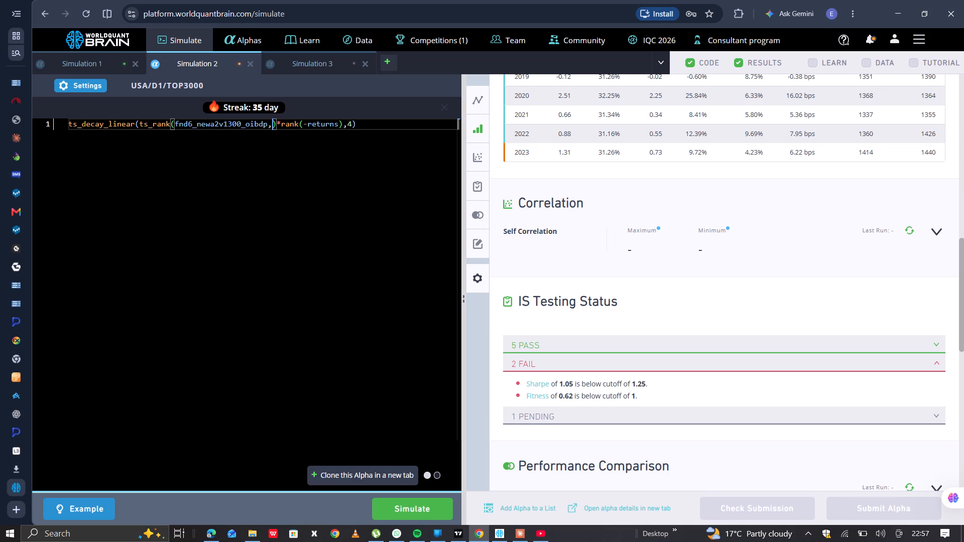
Set the ts_rank window of fnd6_newa2v1300_oibdp to 4 and simulate the alpha.
{"action": "key", "text": "4"}
{"action": "left_click", "coordinate": [435, 509]}
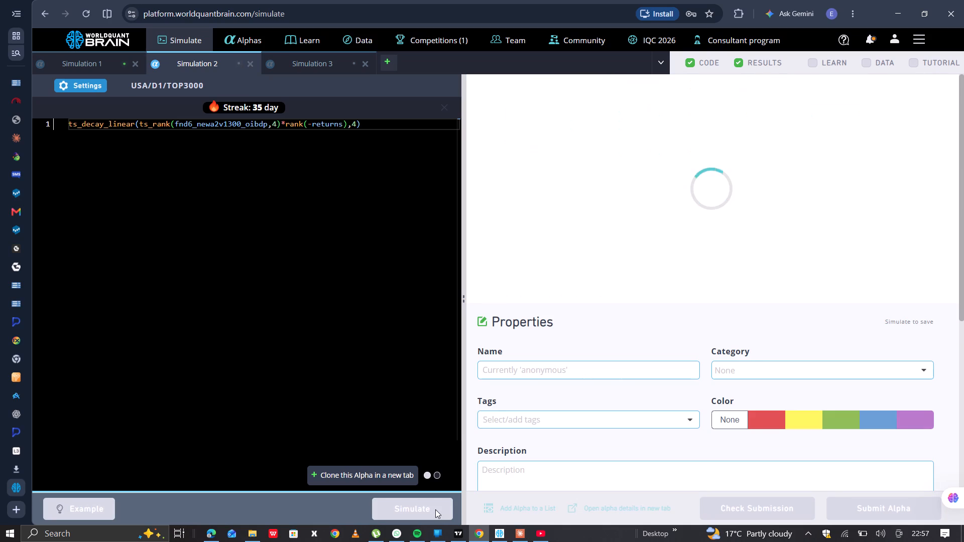
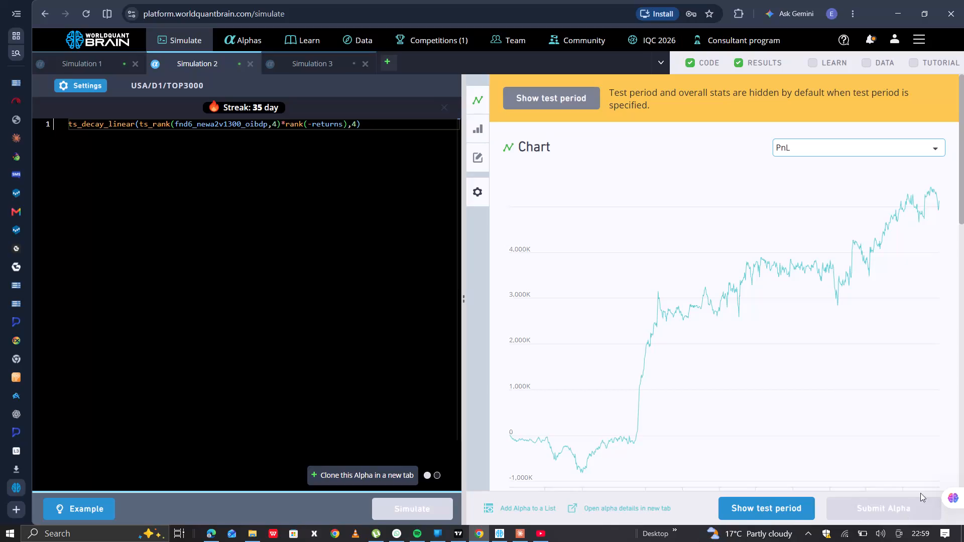
Reveal the test period results and expand the failed checks in the alpha's IS Testing Status.
{"action": "left_click", "coordinate": [779, 506]}
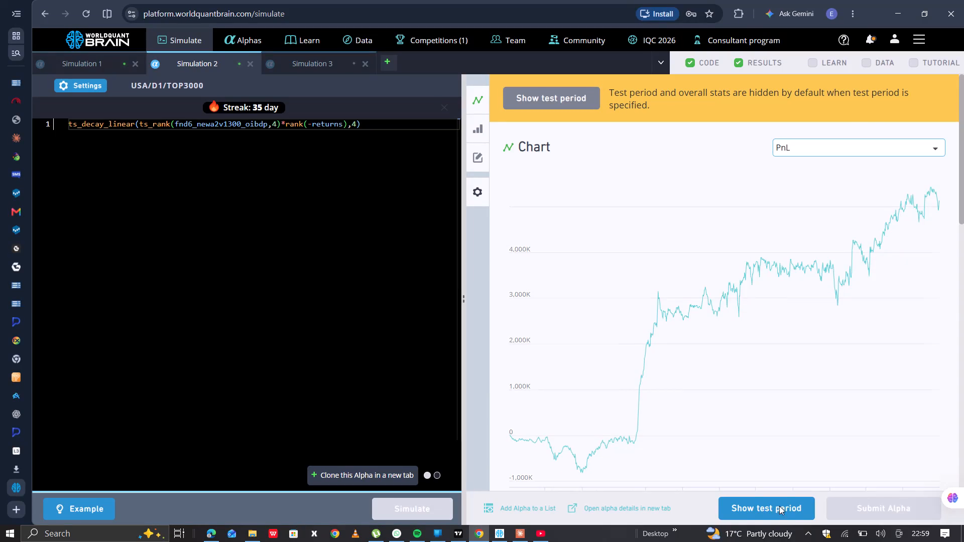
{"action": "scroll", "coordinate": [652, 417], "scroll_direction": "down", "scroll_amount": 6}
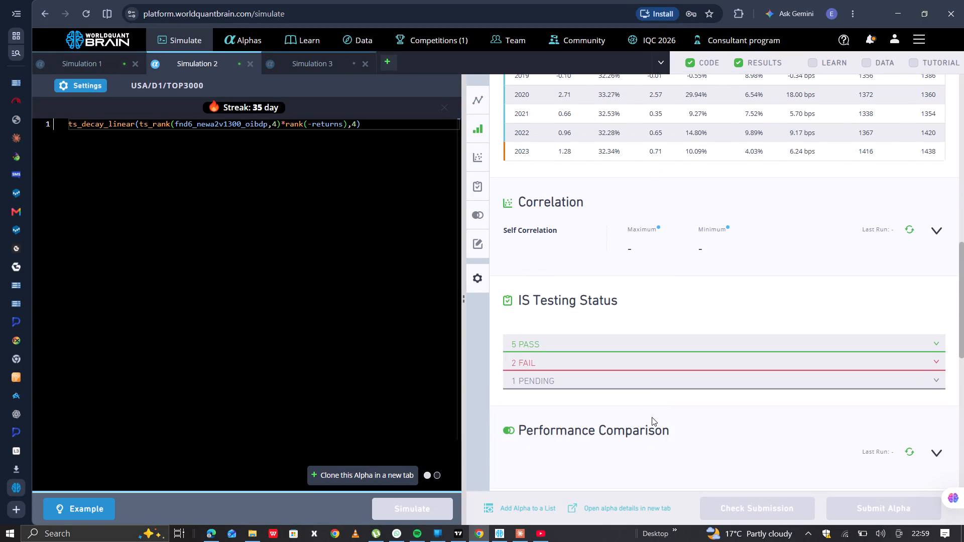
{"action": "left_click", "coordinate": [618, 368]}
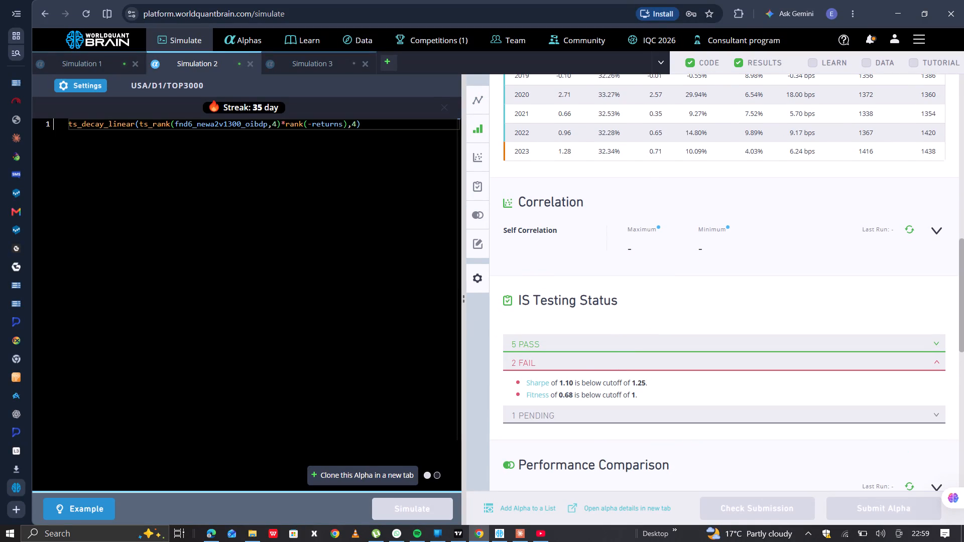
Remove the ts_decay_linear wrapper and its window, leaving ts_rank(fnd6_newa2v1300_oibdp,4)*rank(-returns), and simulate the alpha.
{"action": "left_click", "coordinate": [368, 126]}
{"action": "key", "text": "BackSpace"}
{"action": "key", "text": "BackSpace"}
{"action": "key", "text": "BackSpace"}
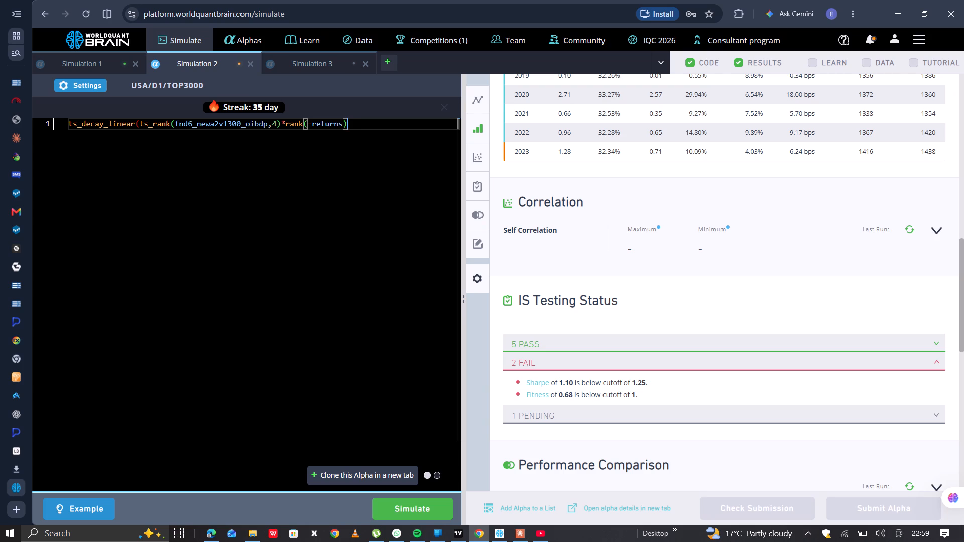
{"action": "left_click", "coordinate": [138, 132]}
{"action": "left_click", "coordinate": [140, 125]}
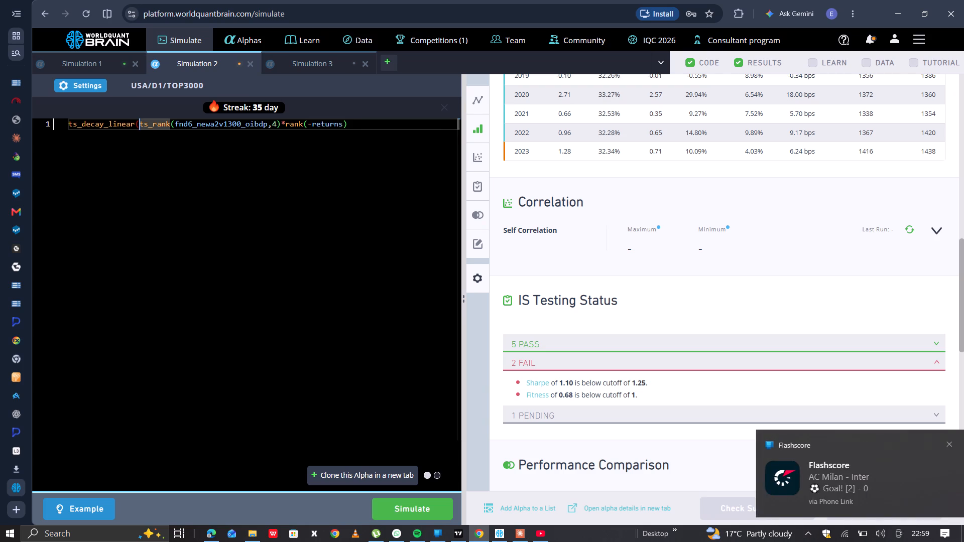
{"action": "key", "text": "BackSpace"}
{"action": "key", "text": "BackSpace"}
{"action": "key", "text": "BackSpace"}
{"action": "key", "text": "BackSpace"}
{"action": "key", "text": "BackSpace"}
{"action": "key", "text": "BackSpace"}
{"action": "key", "text": "BackSpace"}
{"action": "key", "text": "BackSpace"}
{"action": "key", "text": "BackSpace"}
{"action": "key", "text": "BackSpace"}
{"action": "key", "text": "BackSpace"}
{"action": "key", "text": "BackSpace"}
{"action": "key", "text": "BackSpace"}
{"action": "key", "text": "BackSpace"}
{"action": "key", "text": "BackSpace"}
{"action": "key", "text": "BackSpace"}
{"action": "key", "text": "BackSpace"}
{"action": "key", "text": "BackSpace"}
{"action": "key", "text": "BackSpace"}
{"action": "key", "text": "BackSpace"}
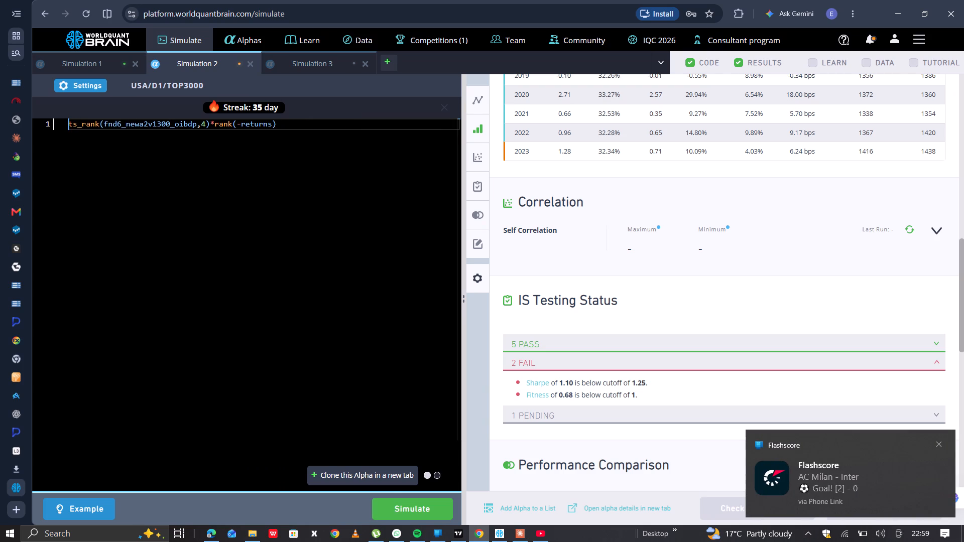
{"action": "left_click", "coordinate": [399, 500]}
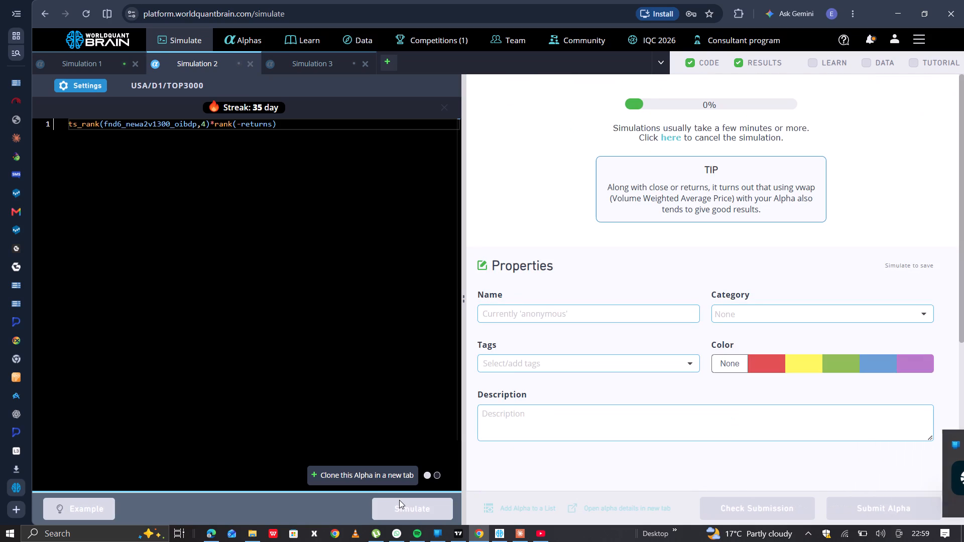
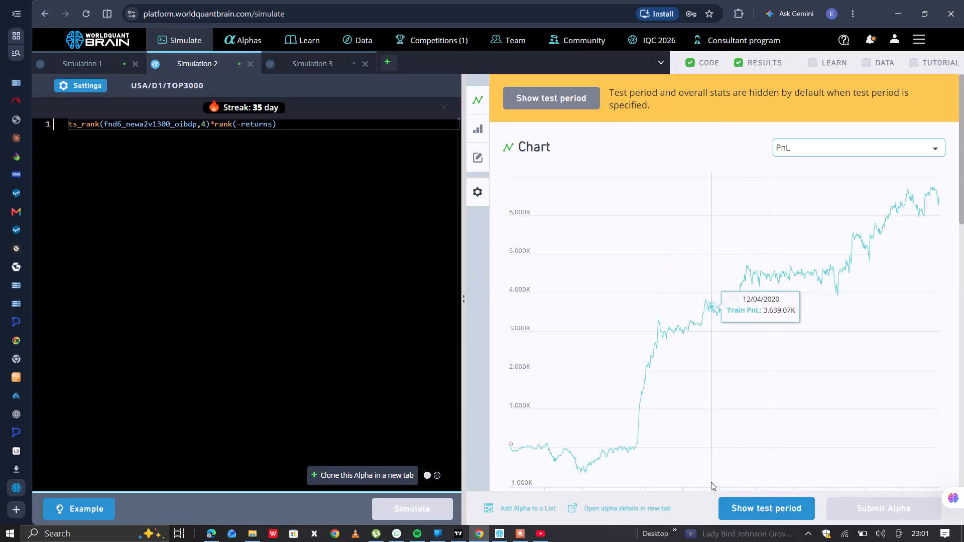
Reveal the test period results and expand the failed checks in the alpha's IS Testing Status.
{"action": "left_click", "coordinate": [745, 514]}
{"action": "scroll", "coordinate": [684, 412], "scroll_direction": "down", "scroll_amount": 4}
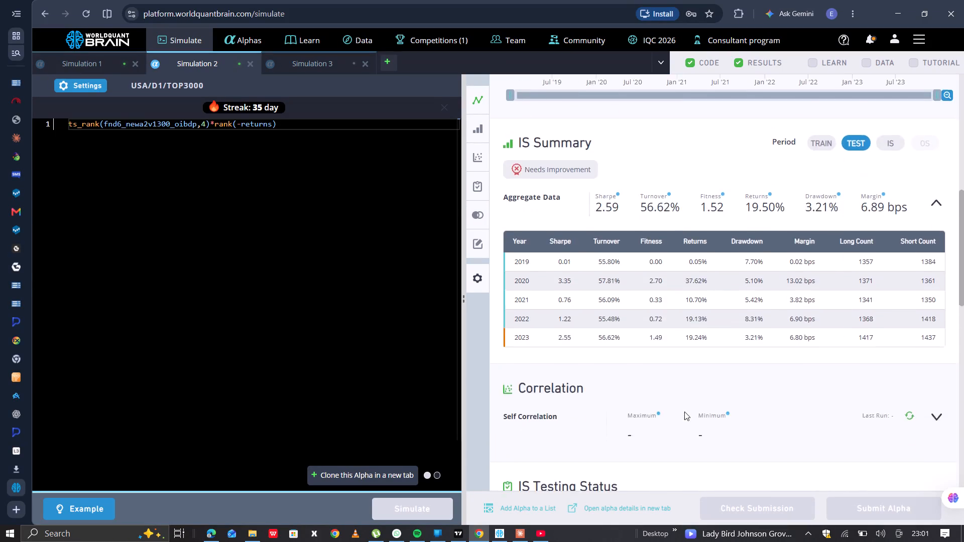
{"action": "scroll", "coordinate": [686, 390], "scroll_direction": "down", "scroll_amount": 5}
{"action": "left_click", "coordinate": [601, 282]}
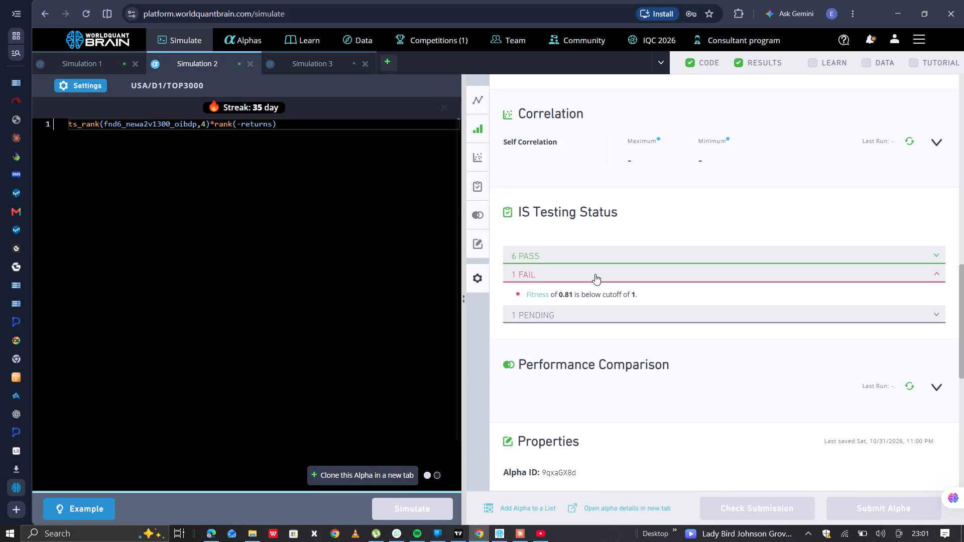
Edit the end of the ts_rank term in the alpha expression, removing the closing parenthesis after its window of 4.
{"action": "left_click", "coordinate": [208, 125]}
{"action": "key", "text": "BackSpace"}
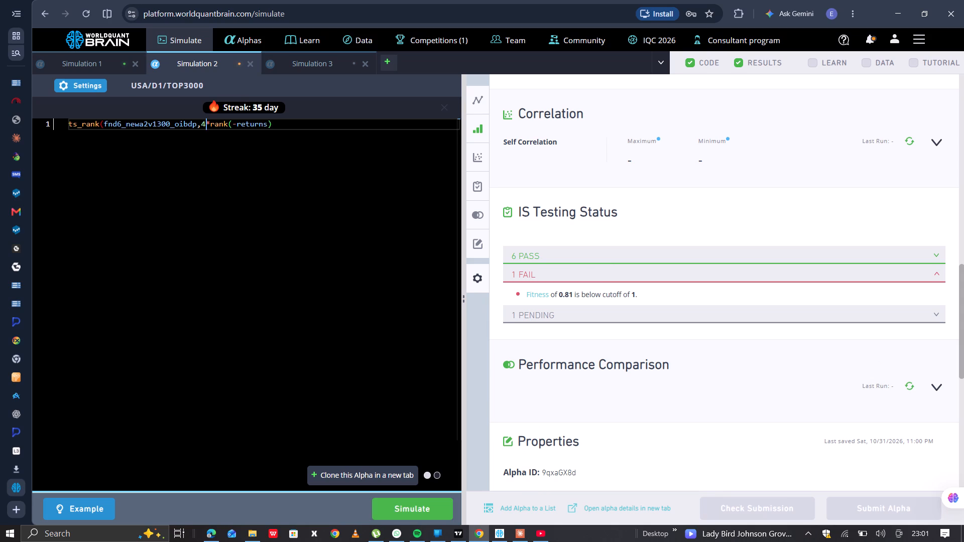
Set the ts_rank window on fnd6_newa2v1300_oibdp to 100 in the Simulation 2 expression and simulate the alpha.
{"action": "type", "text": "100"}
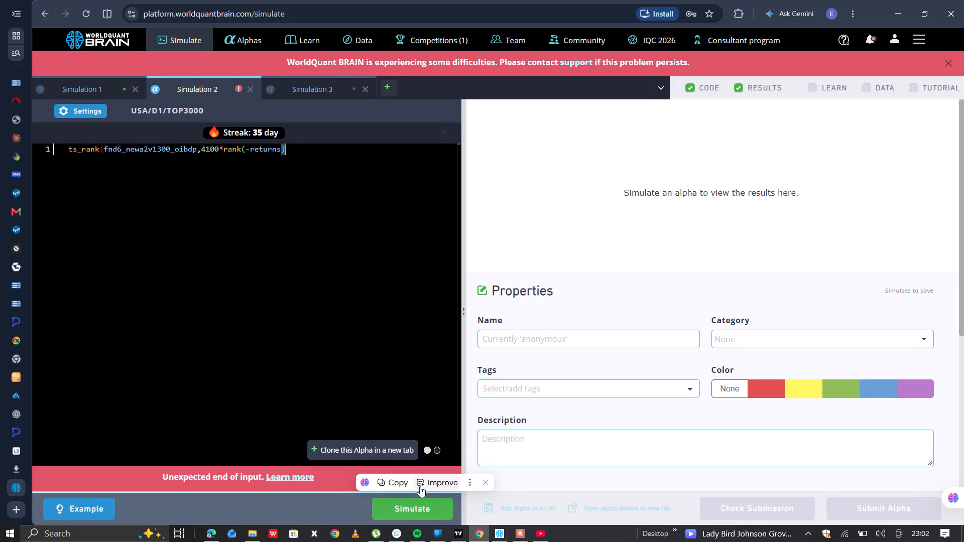
{"action": "left_click", "coordinate": [423, 505]}
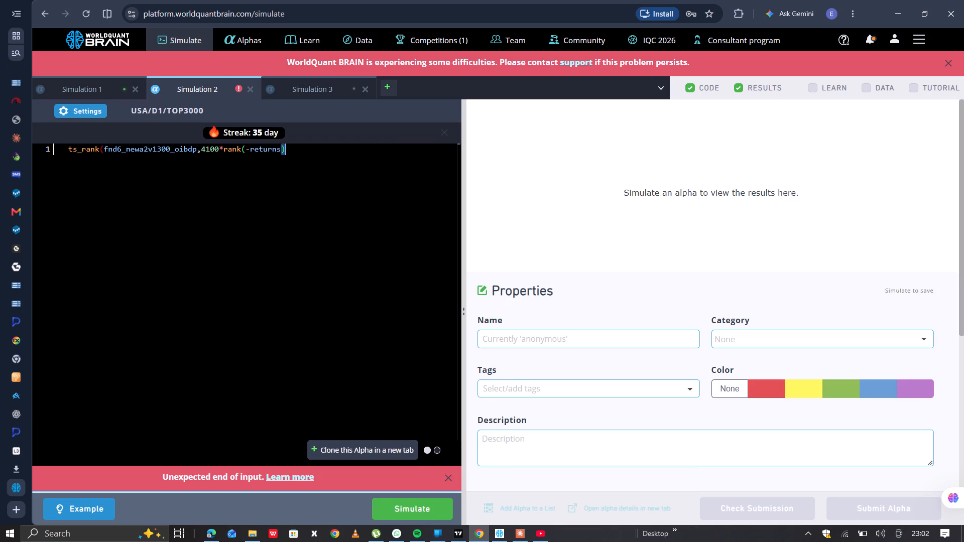
{"action": "left_click", "coordinate": [209, 154]}
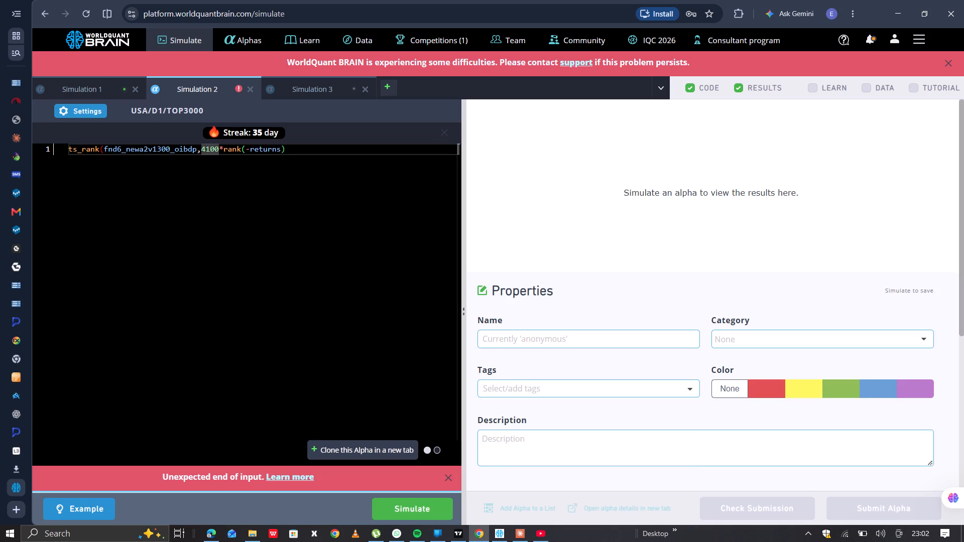
{"action": "left_click", "coordinate": [207, 150]}
{"action": "key", "text": "BackSpace"}
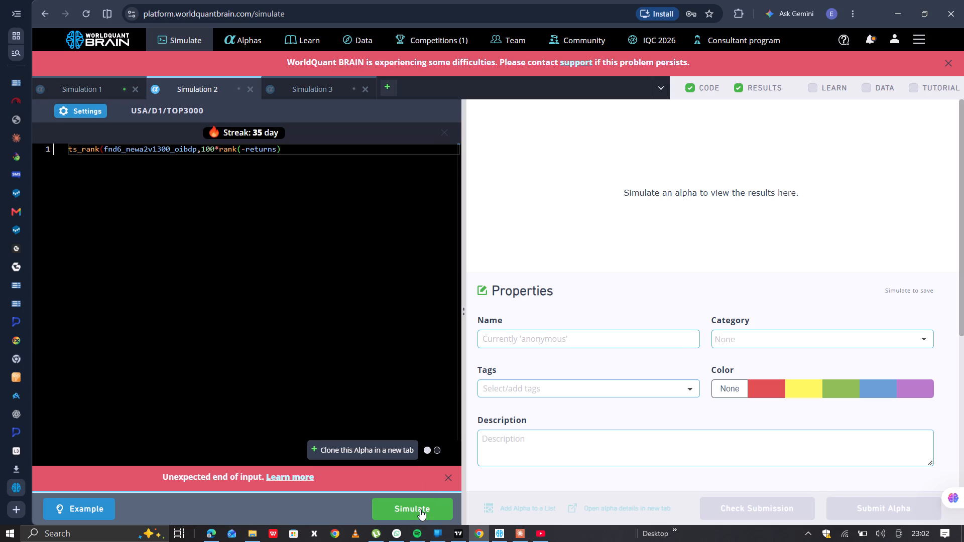
{"action": "left_click", "coordinate": [420, 509]}
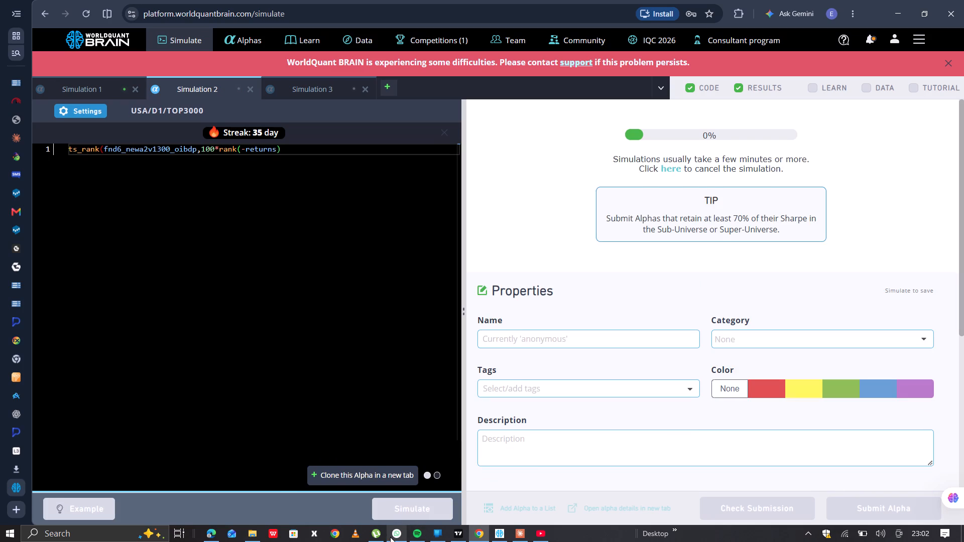